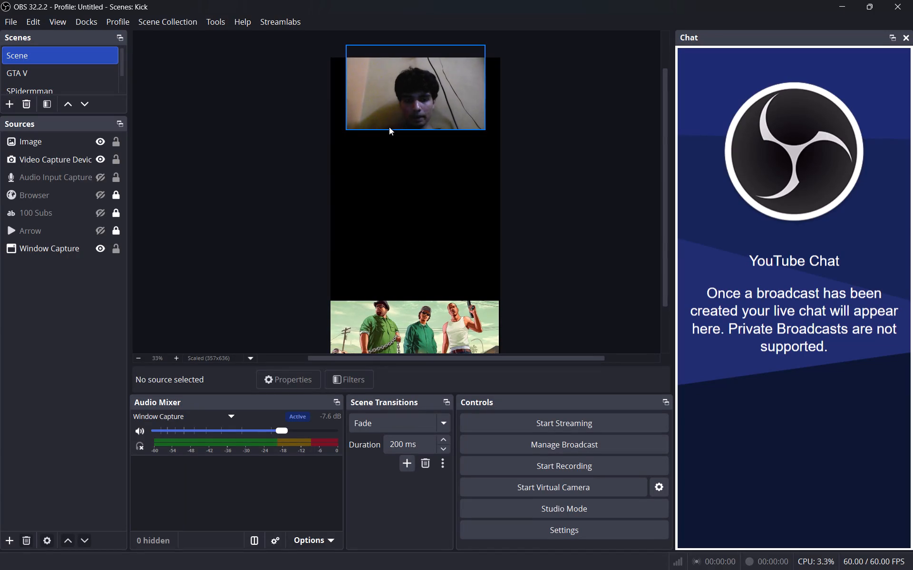
# Enlarge the webcam source slightly and centre it at the top of the canvas with side margins of about 50 px.
pyautogui.click(392, 118)
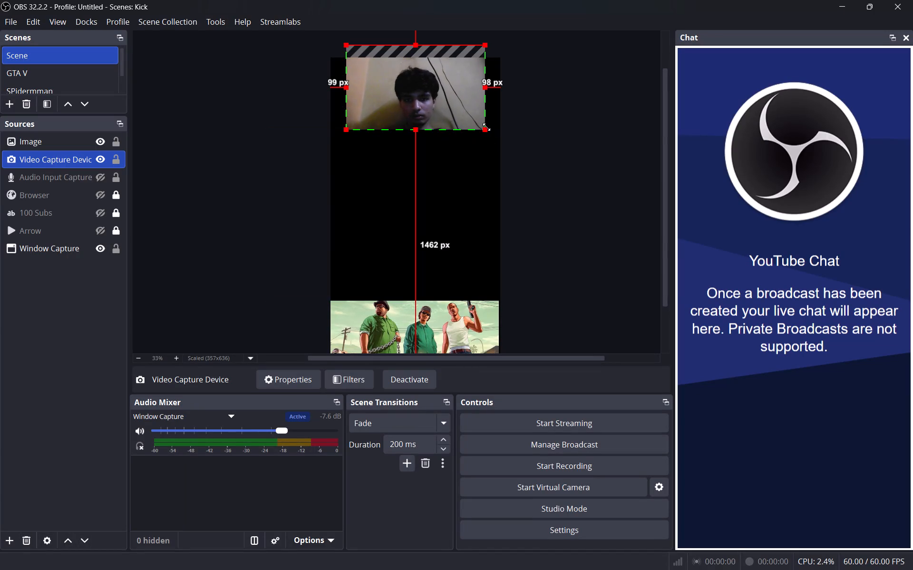
pyautogui.moveTo(483, 130); pyautogui.dragTo(500, 138)
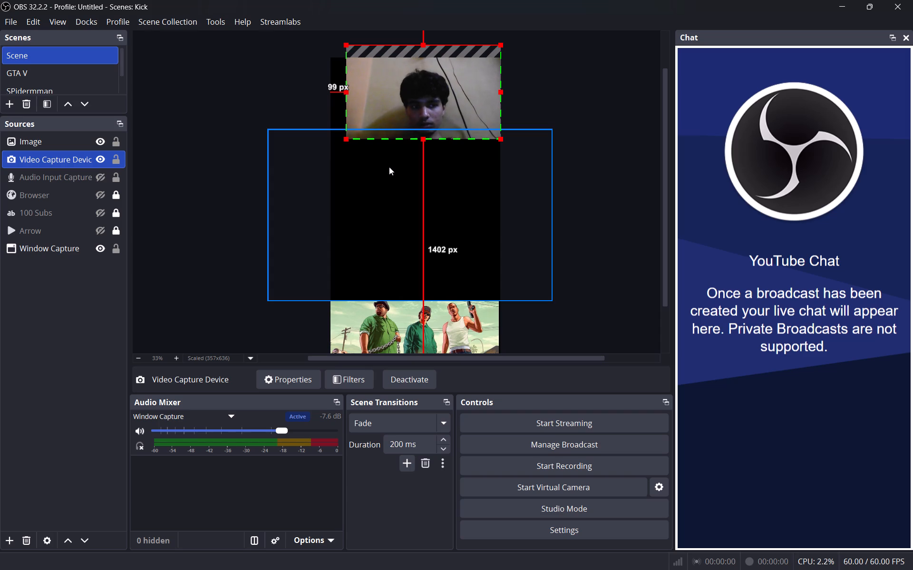
pyautogui.moveTo(386, 105); pyautogui.dragTo(369, 104)
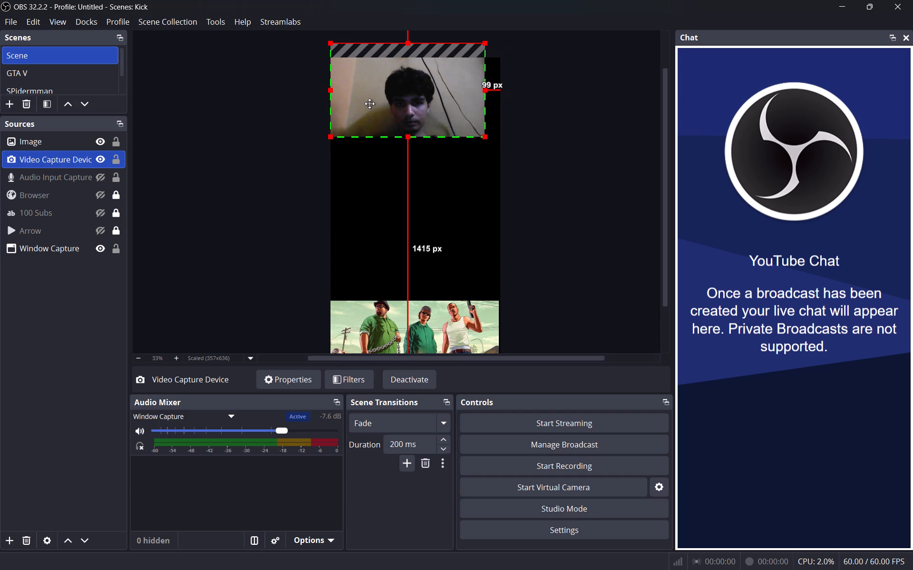
pyautogui.moveTo(369, 104); pyautogui.dragTo(377, 111)
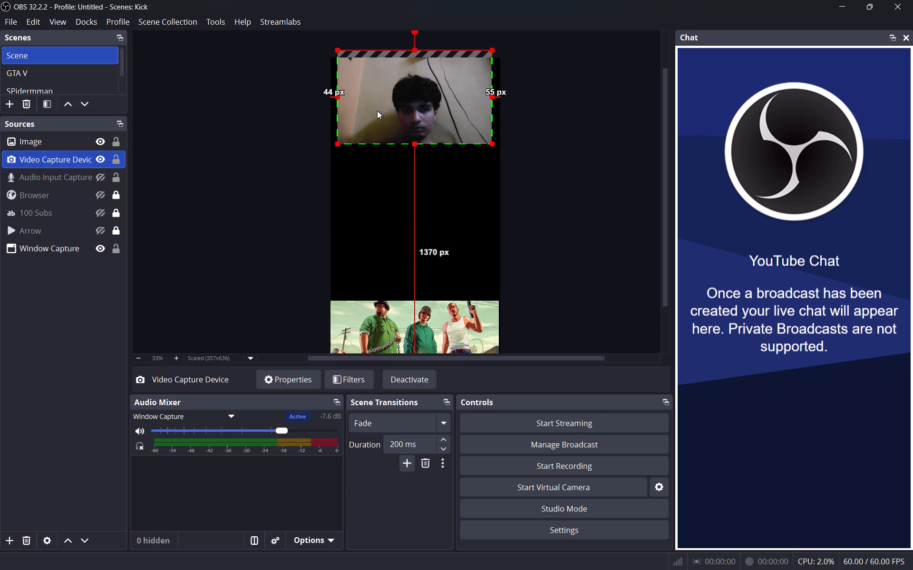
pyautogui.click(377, 111)
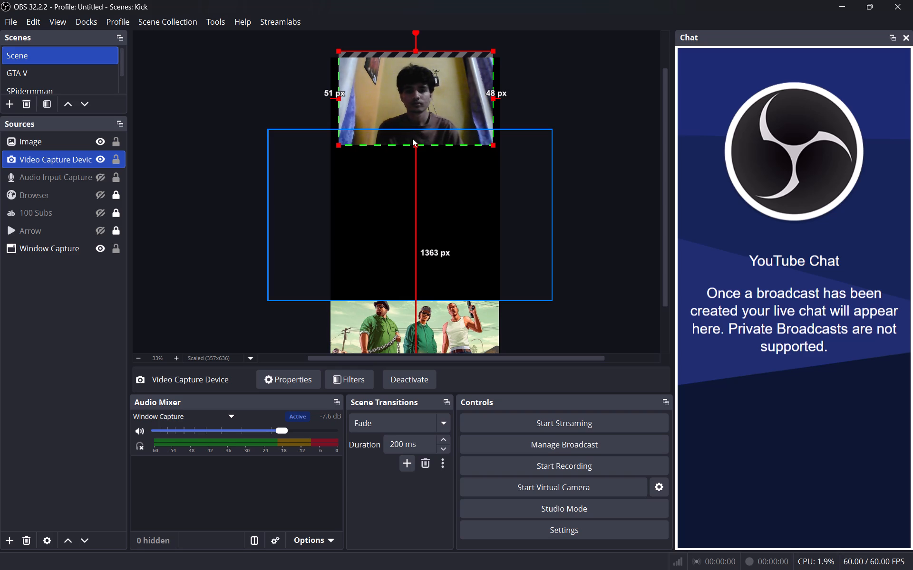
pyautogui.click(583, 199)
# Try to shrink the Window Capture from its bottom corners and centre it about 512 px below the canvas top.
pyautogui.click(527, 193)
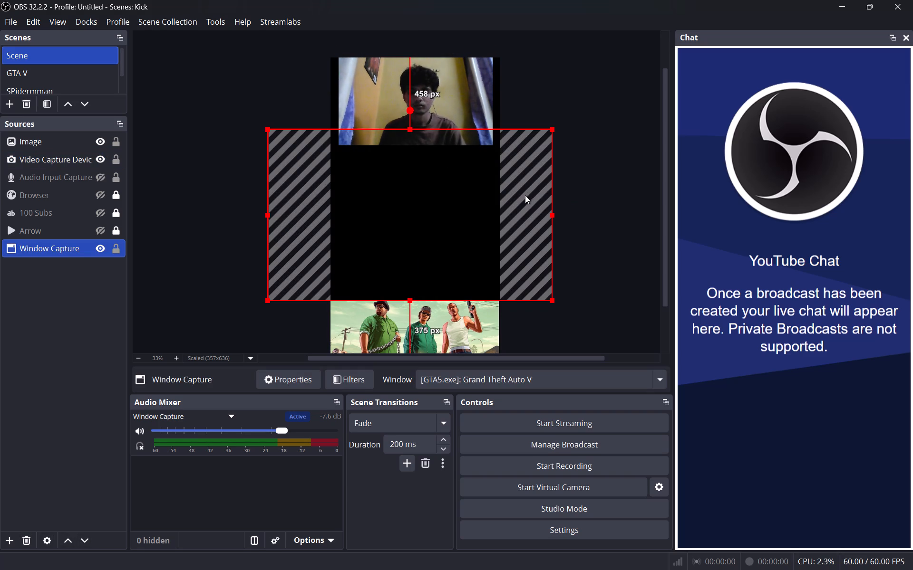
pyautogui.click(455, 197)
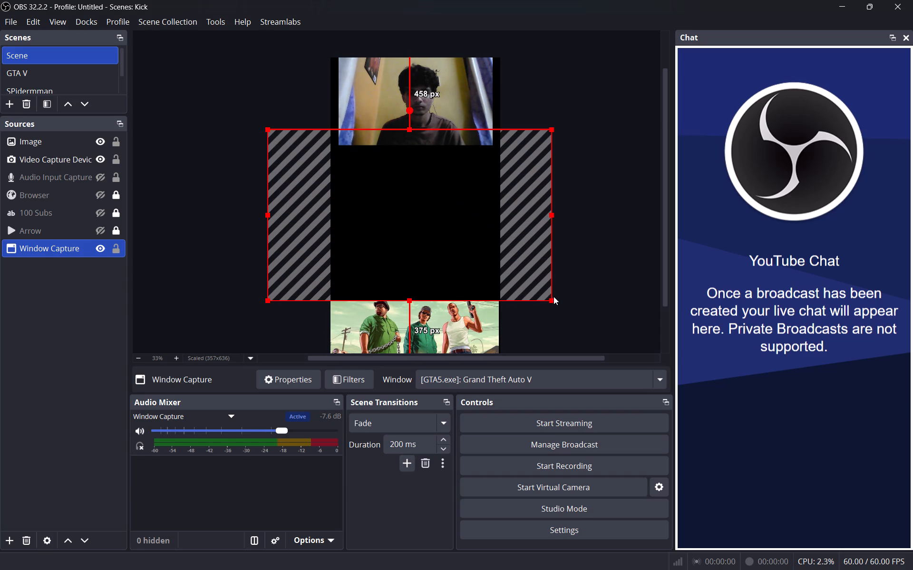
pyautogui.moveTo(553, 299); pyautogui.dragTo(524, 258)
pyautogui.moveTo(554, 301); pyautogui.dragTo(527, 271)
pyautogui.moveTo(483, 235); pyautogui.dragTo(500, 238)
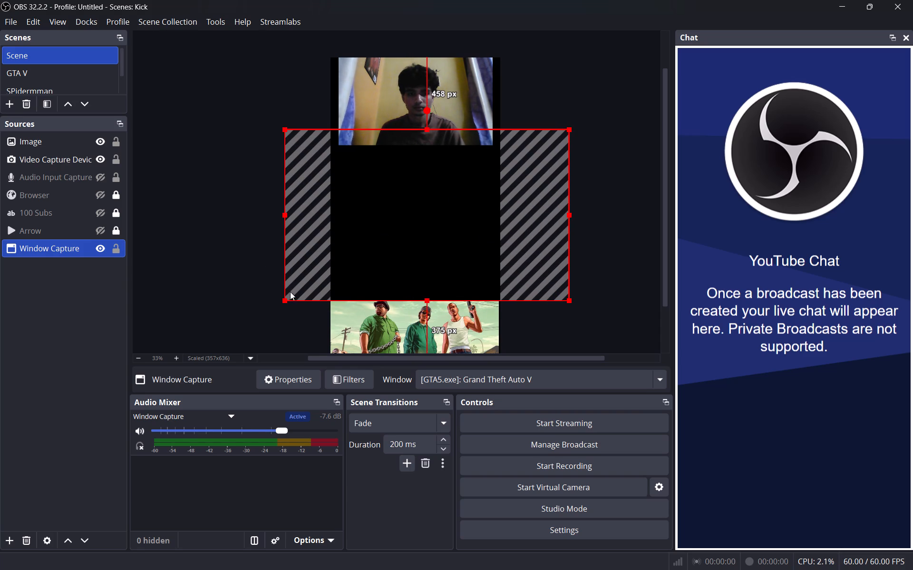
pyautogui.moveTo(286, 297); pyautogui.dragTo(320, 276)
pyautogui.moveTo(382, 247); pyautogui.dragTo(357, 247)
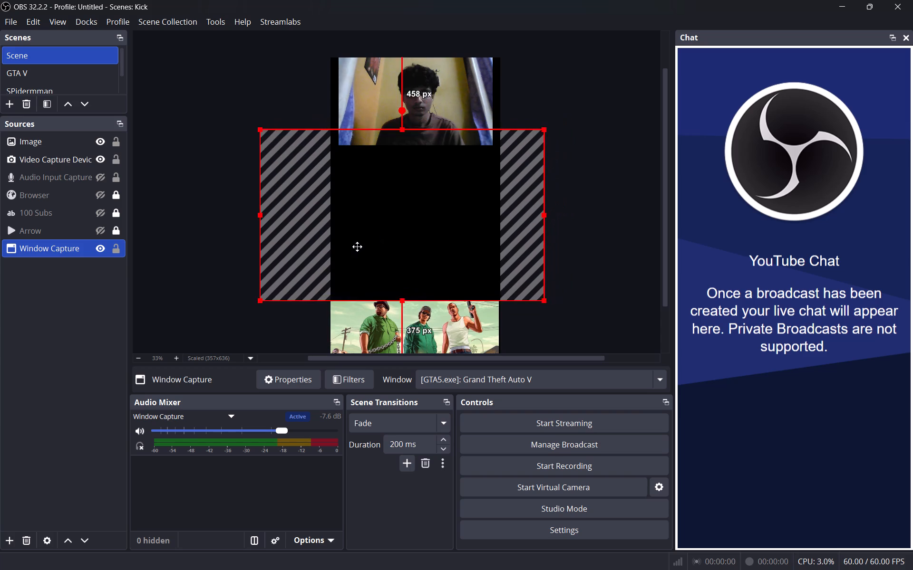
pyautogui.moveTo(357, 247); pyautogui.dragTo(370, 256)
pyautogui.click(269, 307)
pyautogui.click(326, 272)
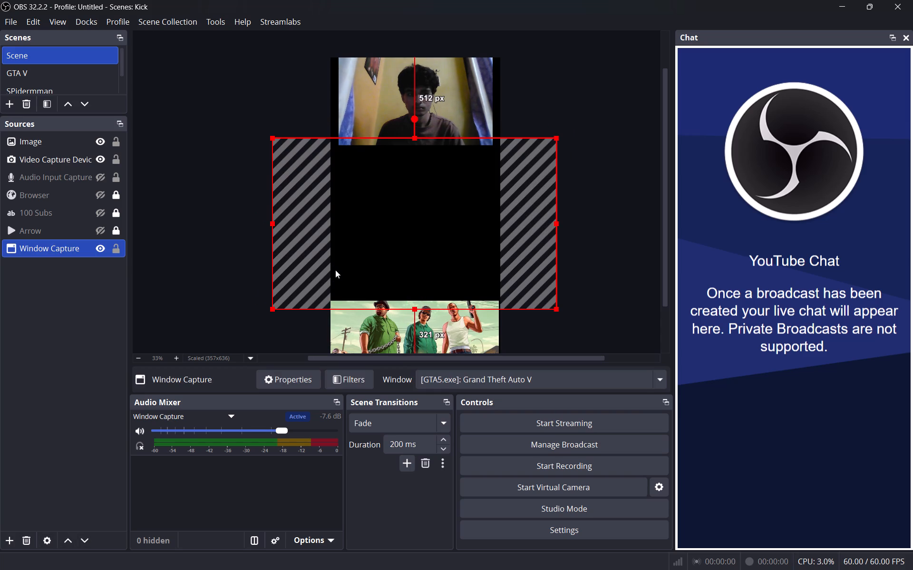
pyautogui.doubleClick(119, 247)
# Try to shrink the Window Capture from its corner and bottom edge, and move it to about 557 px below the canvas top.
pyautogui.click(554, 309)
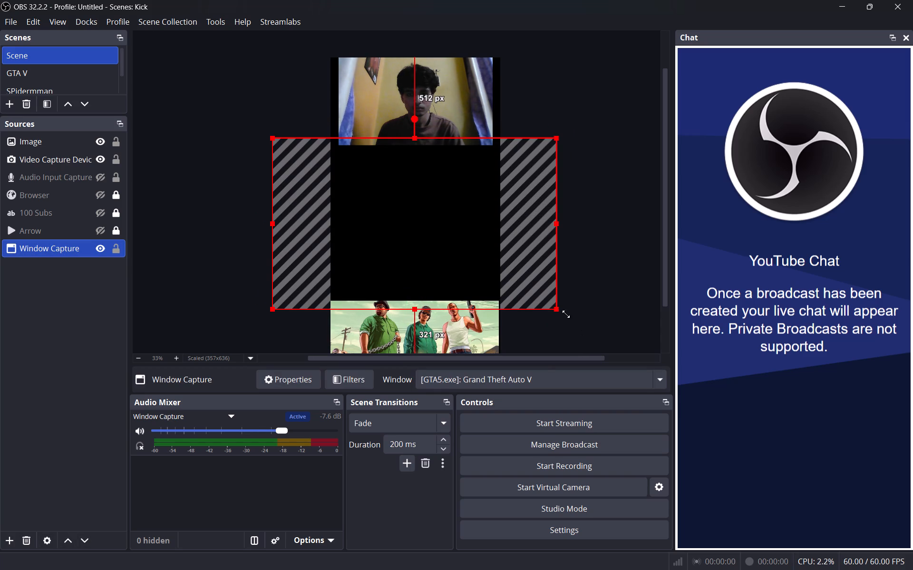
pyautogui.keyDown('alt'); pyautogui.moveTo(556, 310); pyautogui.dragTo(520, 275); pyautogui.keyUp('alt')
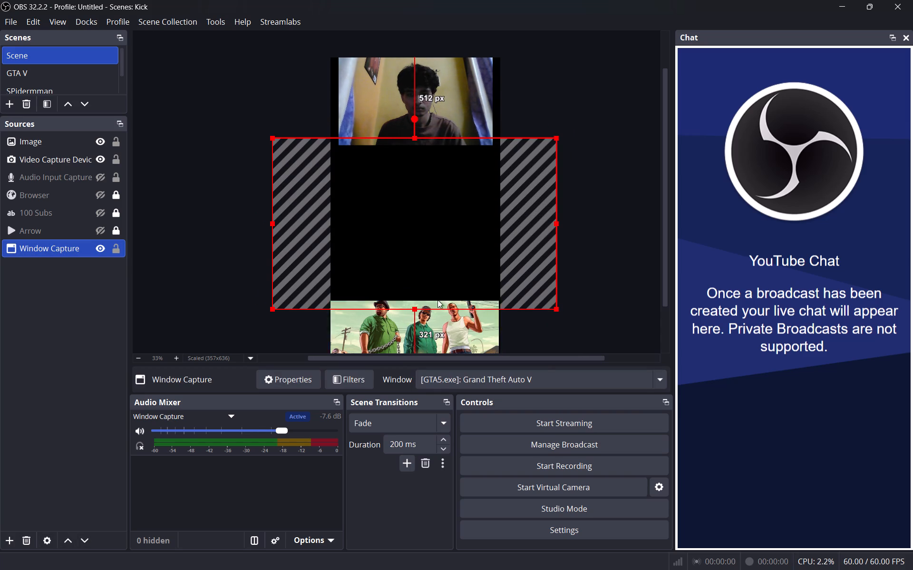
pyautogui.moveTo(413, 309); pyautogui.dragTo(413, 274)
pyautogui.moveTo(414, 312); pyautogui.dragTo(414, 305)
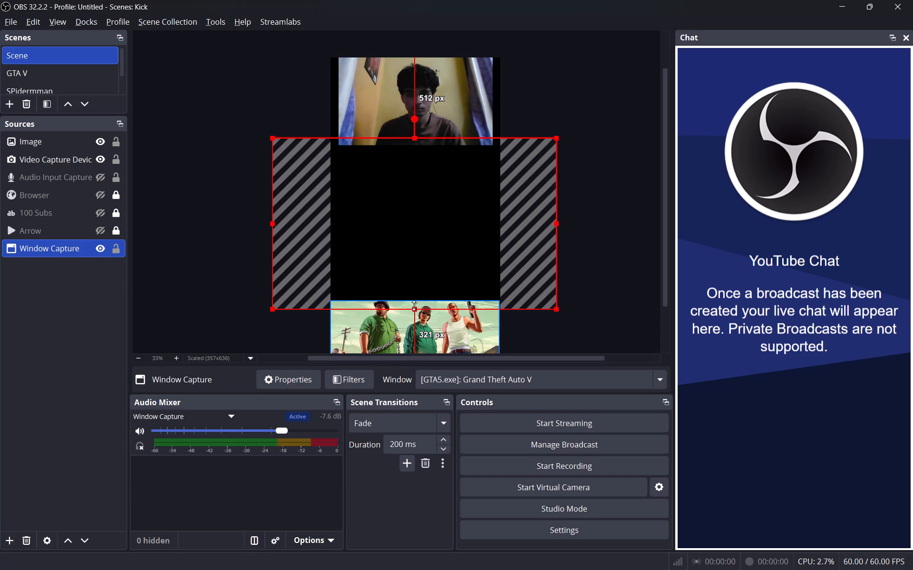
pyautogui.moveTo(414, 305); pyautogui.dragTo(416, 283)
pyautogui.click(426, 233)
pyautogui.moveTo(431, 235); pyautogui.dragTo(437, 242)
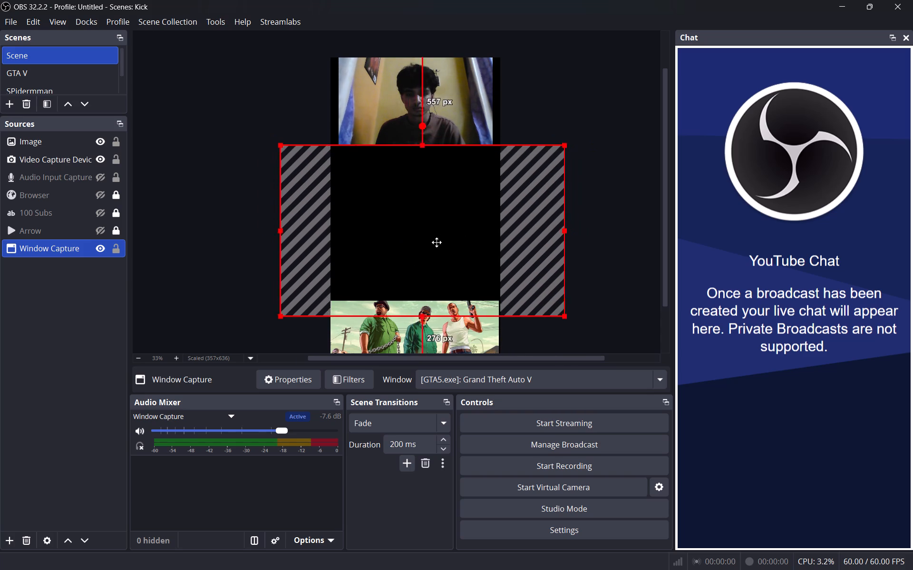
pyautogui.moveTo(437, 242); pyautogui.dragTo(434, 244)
# Examine the Window Capture properties, including the available windows and capture options.
pyautogui.click(540, 380)
pyautogui.click(526, 384)
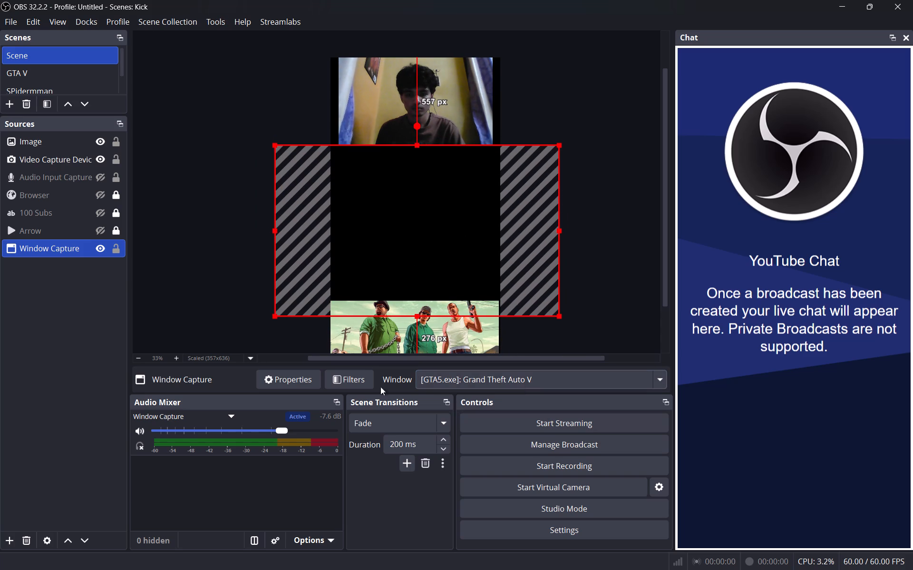
pyautogui.click(103, 256)
pyautogui.click(103, 255)
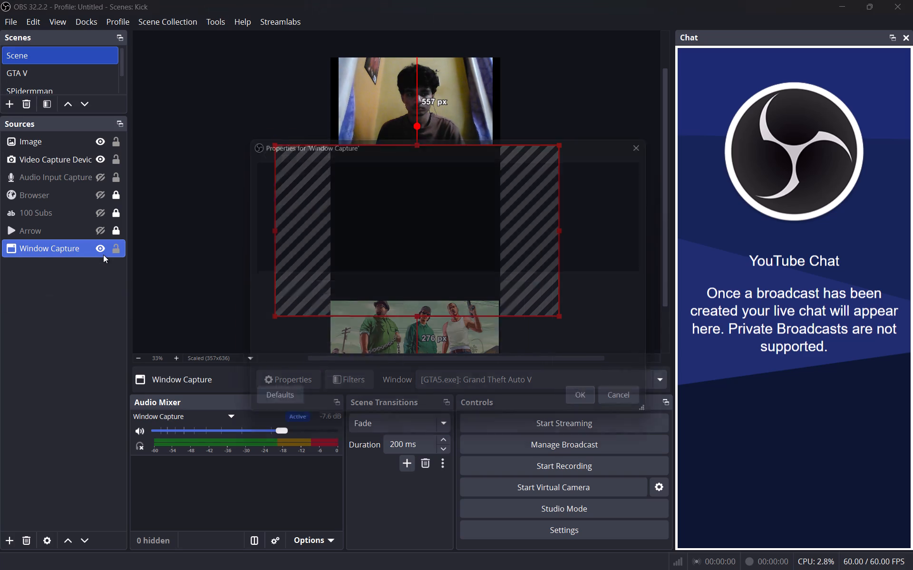
pyautogui.click(494, 295)
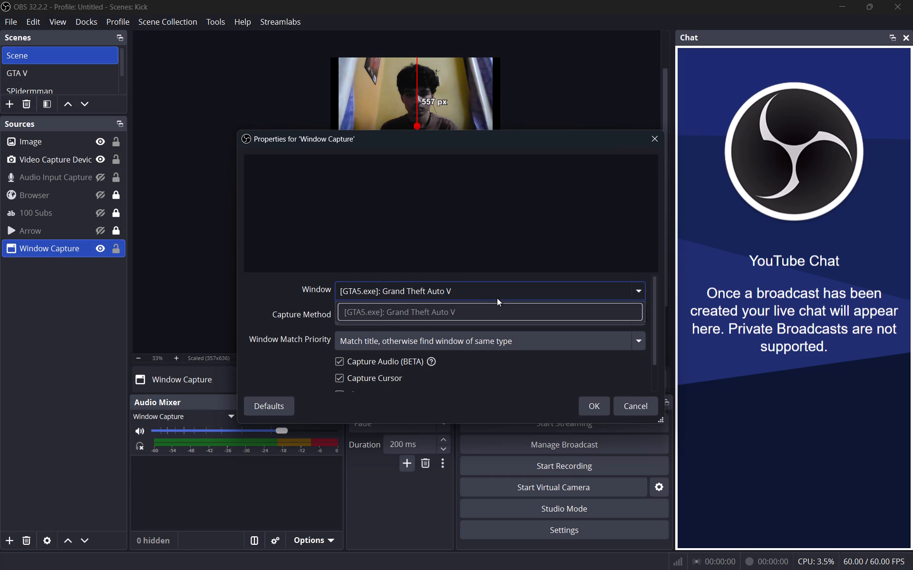
pyautogui.click(497, 297)
pyautogui.scroll(-2, 454, 372)
pyautogui.scroll(1, 451, 372)
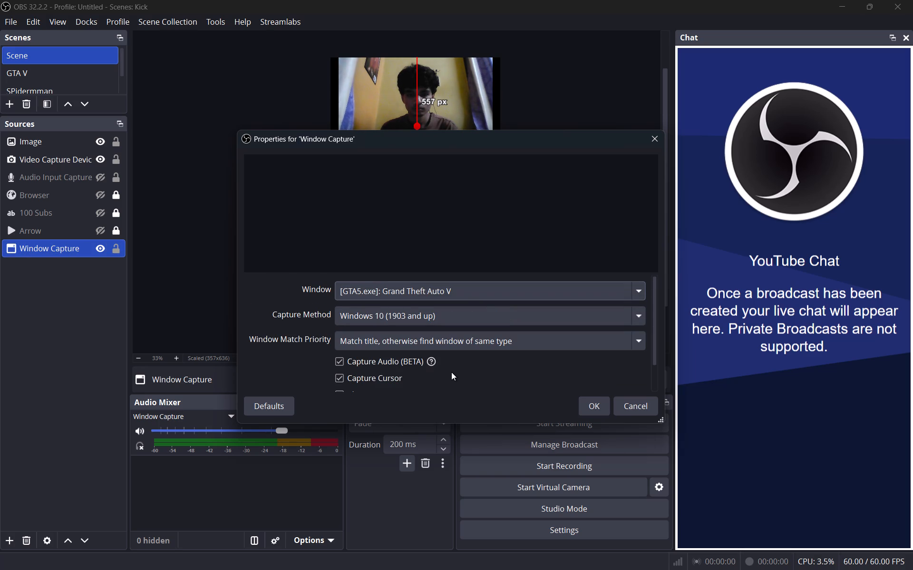
pyautogui.scroll(1, 453, 371)
pyautogui.click(595, 403)
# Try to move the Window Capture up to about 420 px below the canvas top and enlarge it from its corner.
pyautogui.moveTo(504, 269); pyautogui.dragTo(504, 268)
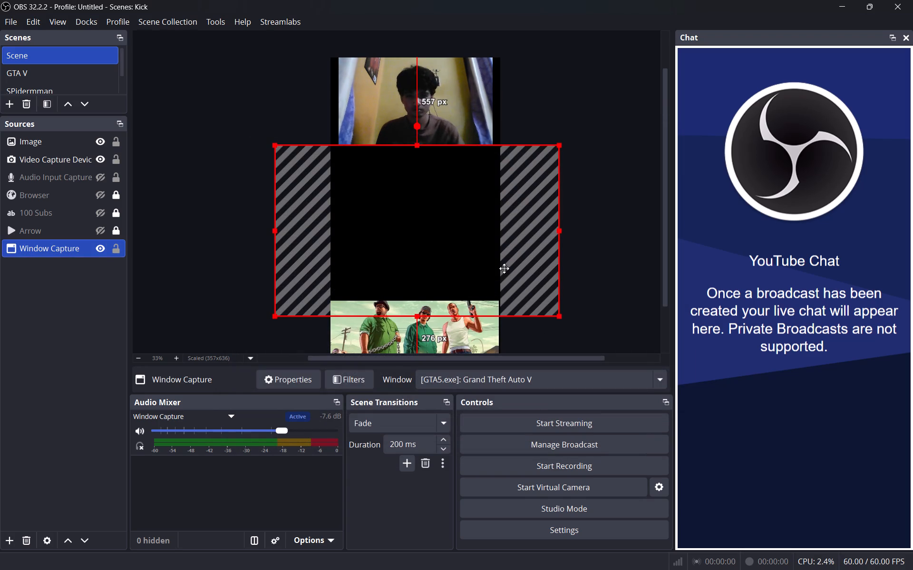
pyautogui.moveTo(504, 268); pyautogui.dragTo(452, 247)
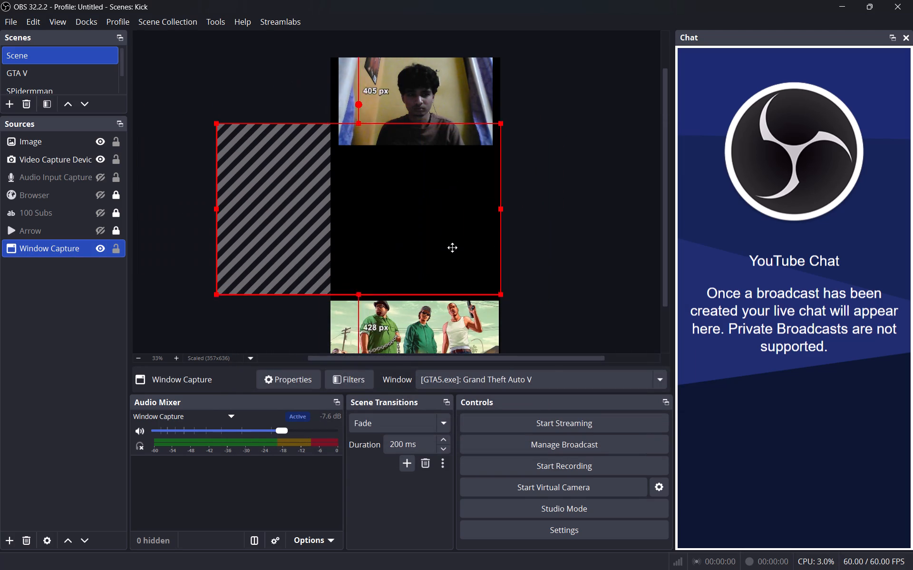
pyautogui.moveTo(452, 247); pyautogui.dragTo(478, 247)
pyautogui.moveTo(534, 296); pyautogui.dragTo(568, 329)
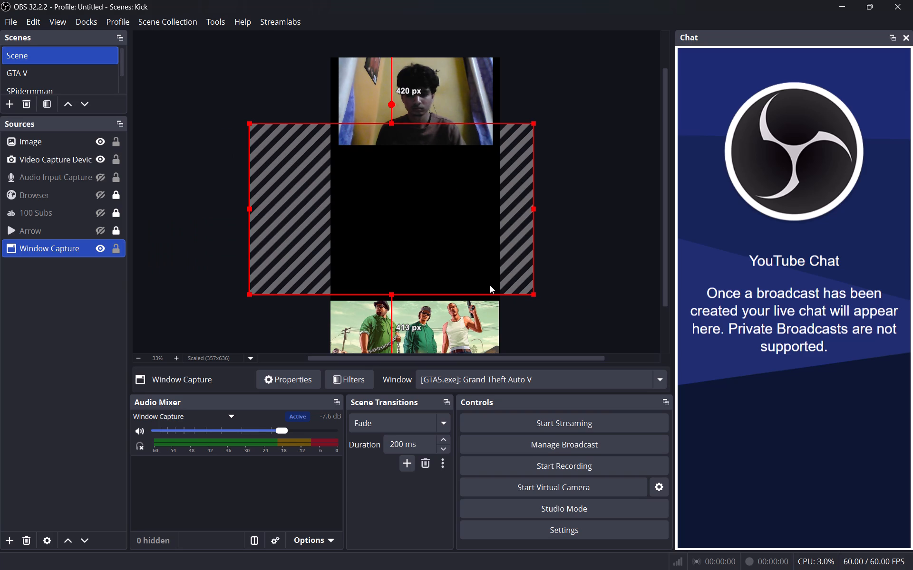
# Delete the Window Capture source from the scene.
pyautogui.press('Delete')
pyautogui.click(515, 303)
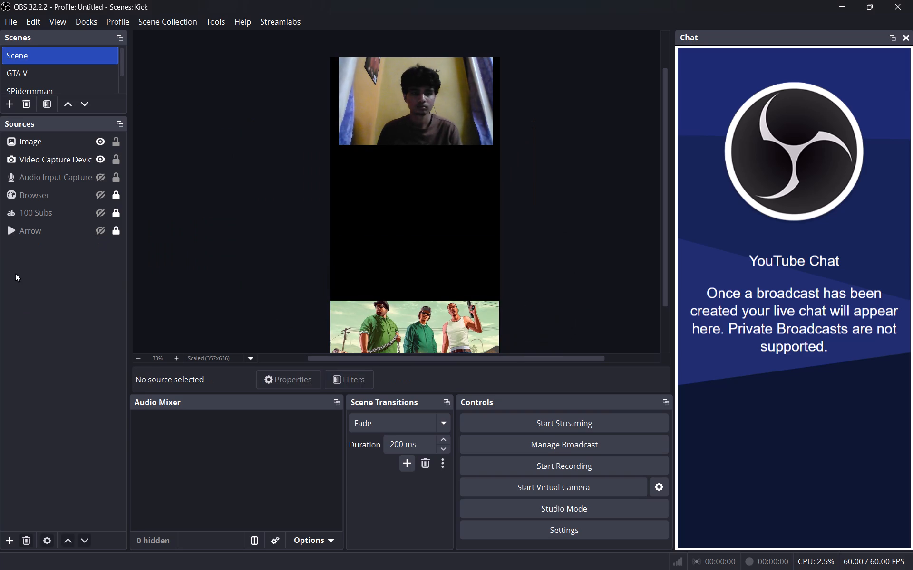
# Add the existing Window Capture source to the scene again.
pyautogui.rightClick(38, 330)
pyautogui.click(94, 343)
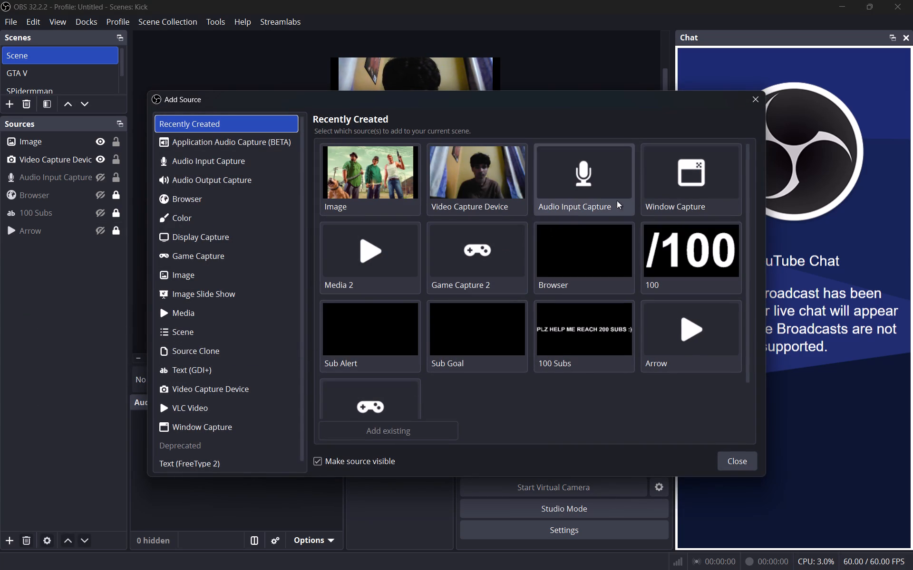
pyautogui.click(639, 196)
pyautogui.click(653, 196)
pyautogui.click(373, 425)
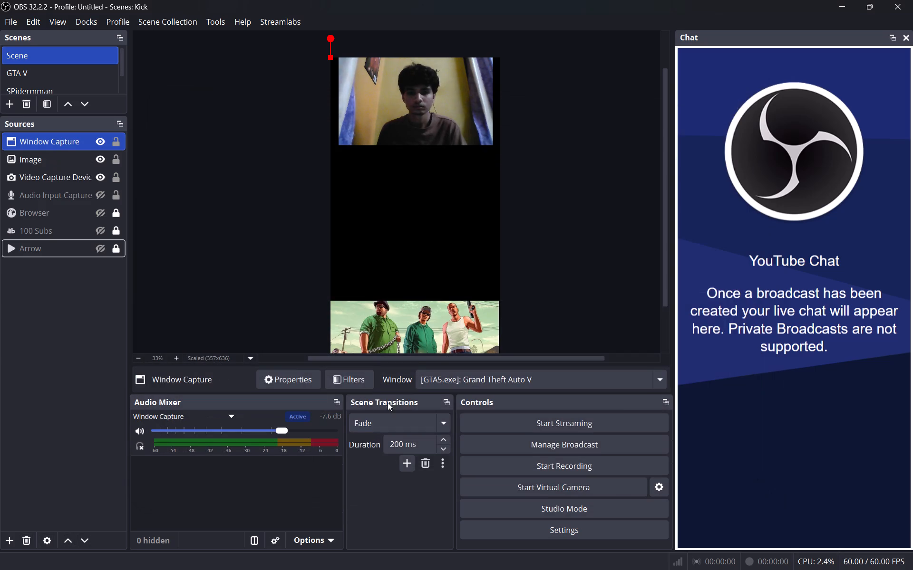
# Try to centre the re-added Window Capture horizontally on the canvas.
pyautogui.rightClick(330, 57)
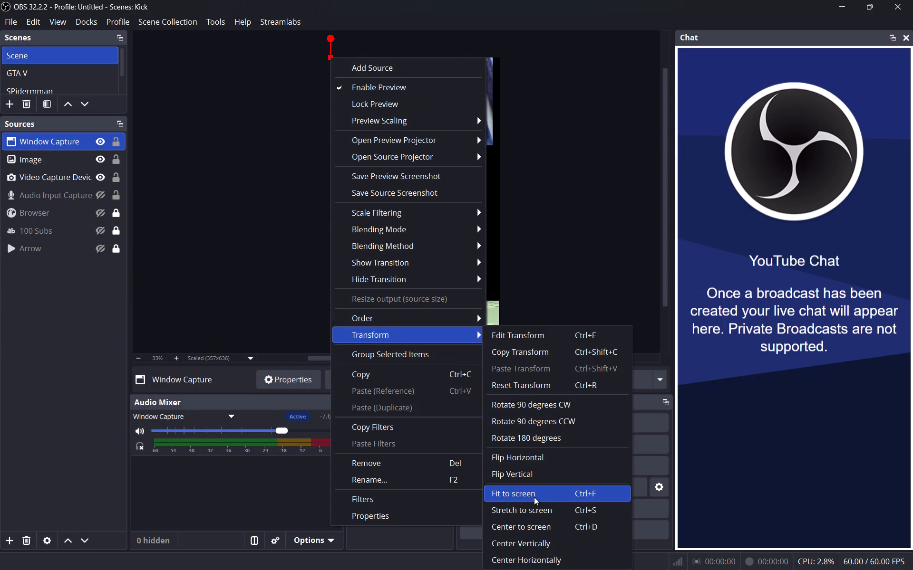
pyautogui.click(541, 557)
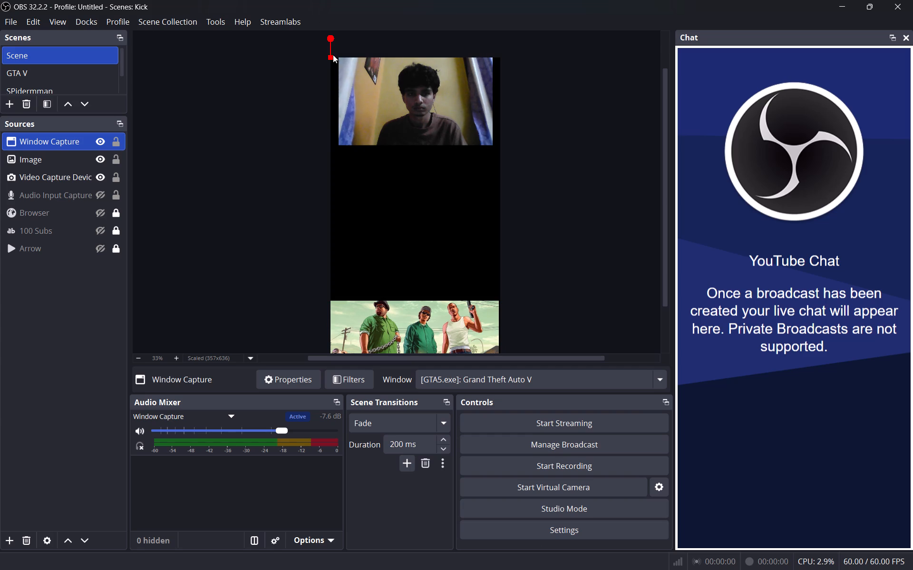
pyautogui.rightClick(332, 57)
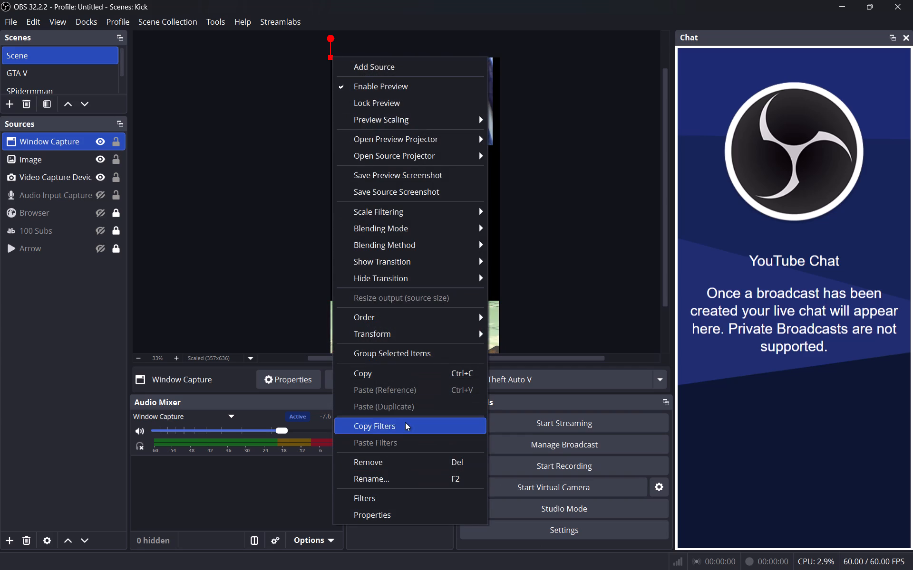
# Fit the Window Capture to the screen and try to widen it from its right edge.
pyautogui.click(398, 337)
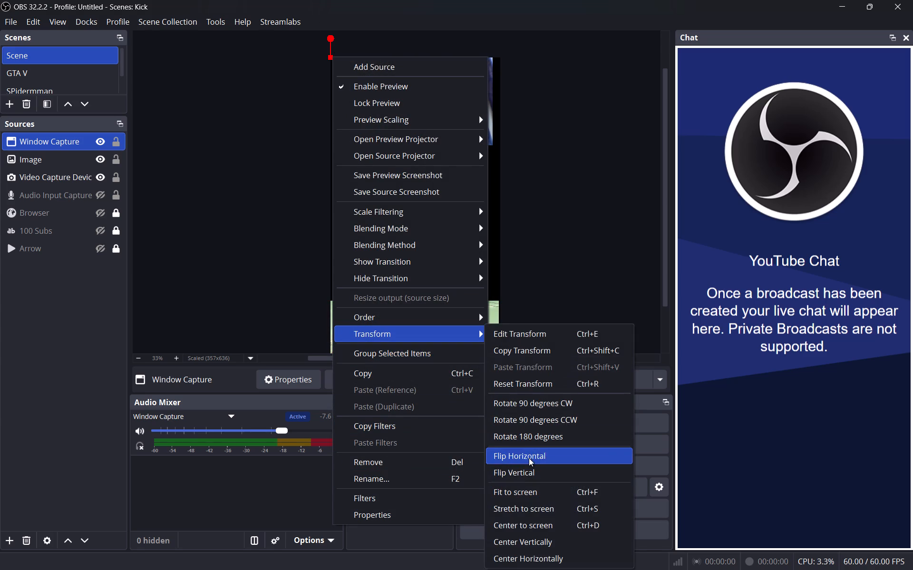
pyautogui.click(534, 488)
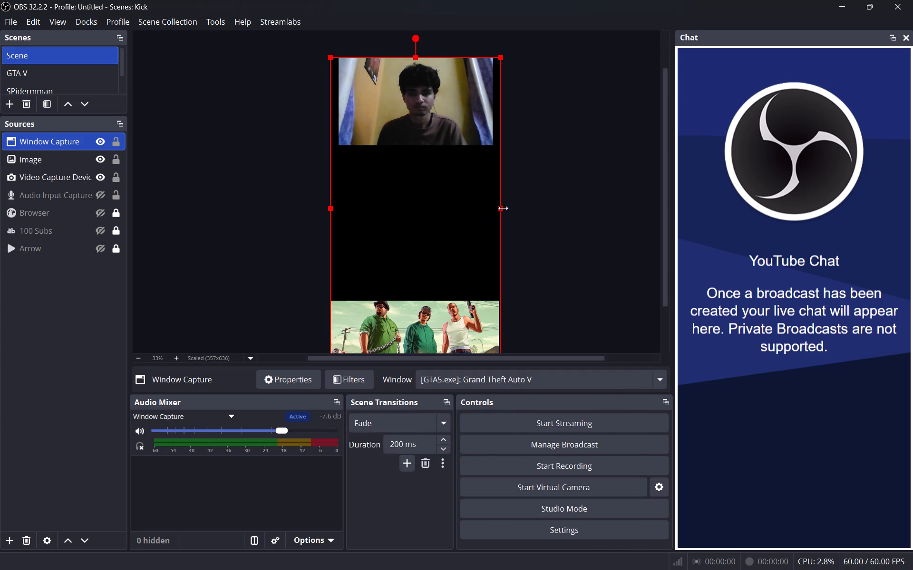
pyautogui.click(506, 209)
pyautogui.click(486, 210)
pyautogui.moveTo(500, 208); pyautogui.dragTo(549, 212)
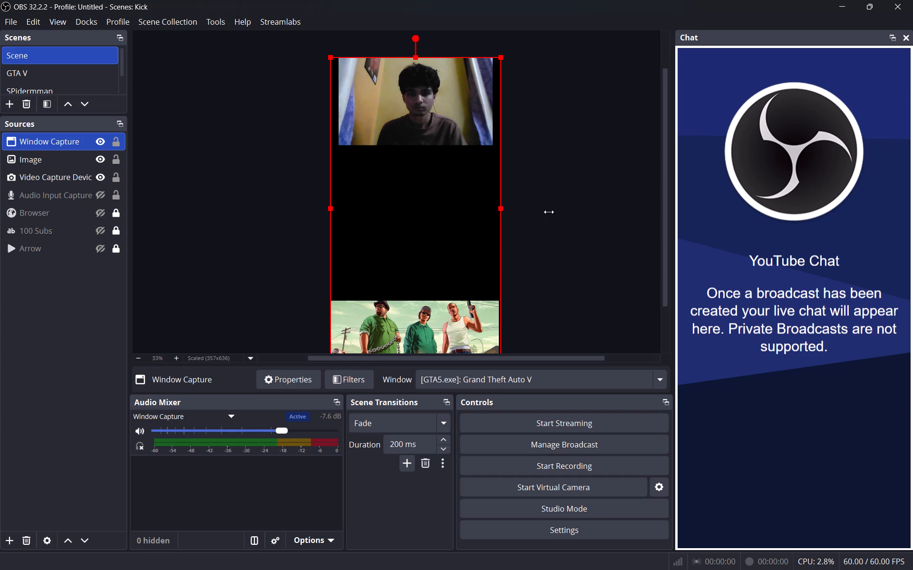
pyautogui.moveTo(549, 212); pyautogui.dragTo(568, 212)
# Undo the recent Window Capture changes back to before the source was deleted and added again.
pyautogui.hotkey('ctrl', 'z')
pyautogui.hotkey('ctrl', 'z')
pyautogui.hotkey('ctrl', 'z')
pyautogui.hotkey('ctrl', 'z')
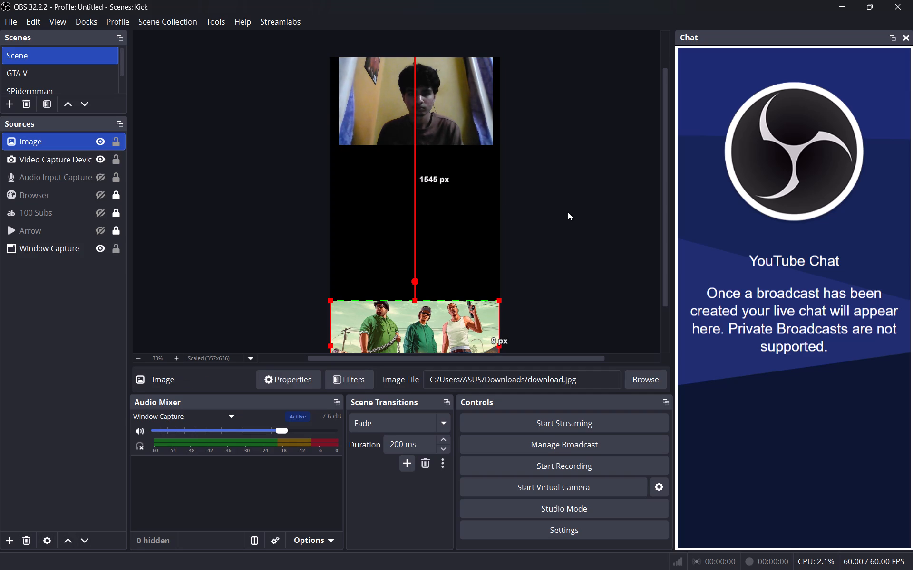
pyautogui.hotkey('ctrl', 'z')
# Move the Window Capture up to about 458 px below the canvas top, with its bottom edge meeting the Image's top edge.
pyautogui.keyDown('ctrl'); pyautogui.click(416, 270); pyautogui.keyUp('ctrl')
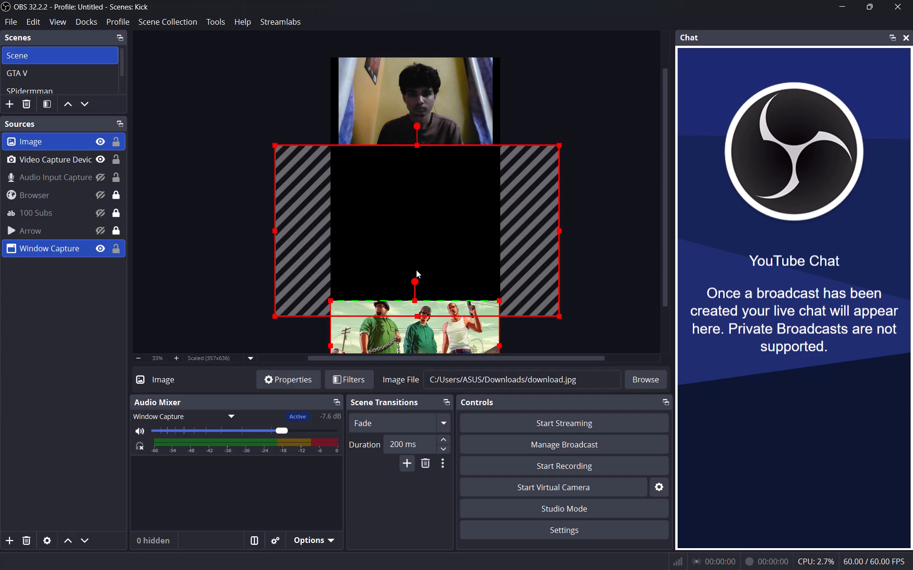
pyautogui.moveTo(416, 270); pyautogui.dragTo(413, 248)
pyautogui.hotkey('ctrl', 'z')
pyautogui.click(422, 249)
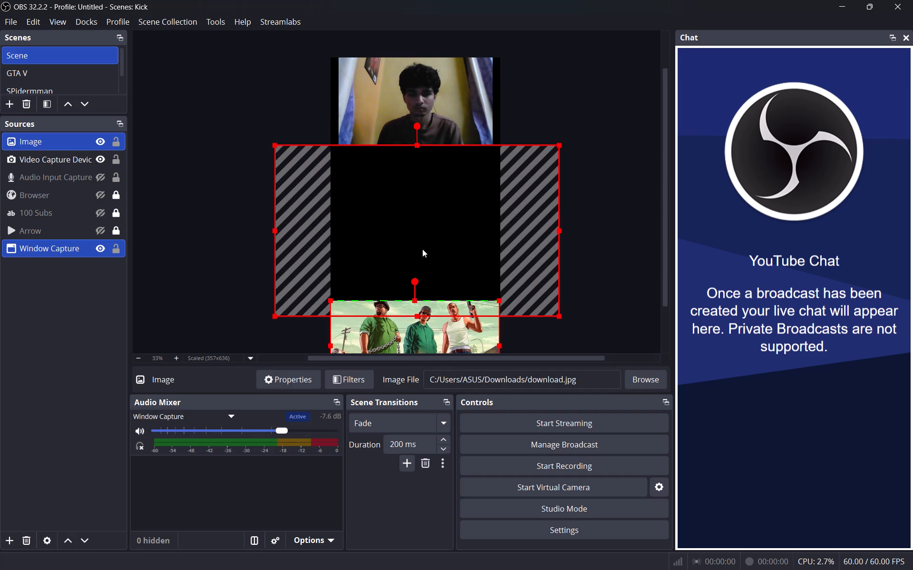
pyautogui.moveTo(422, 249); pyautogui.dragTo(423, 233)
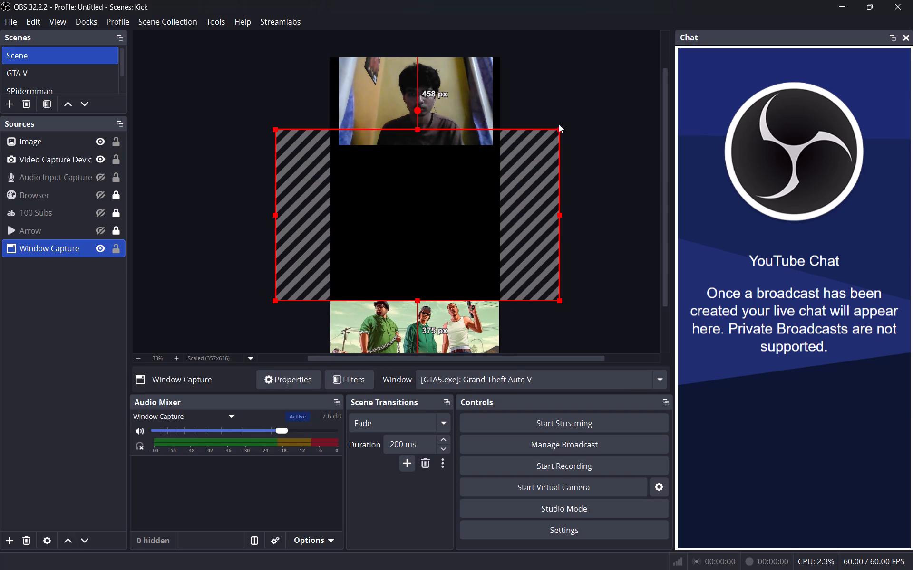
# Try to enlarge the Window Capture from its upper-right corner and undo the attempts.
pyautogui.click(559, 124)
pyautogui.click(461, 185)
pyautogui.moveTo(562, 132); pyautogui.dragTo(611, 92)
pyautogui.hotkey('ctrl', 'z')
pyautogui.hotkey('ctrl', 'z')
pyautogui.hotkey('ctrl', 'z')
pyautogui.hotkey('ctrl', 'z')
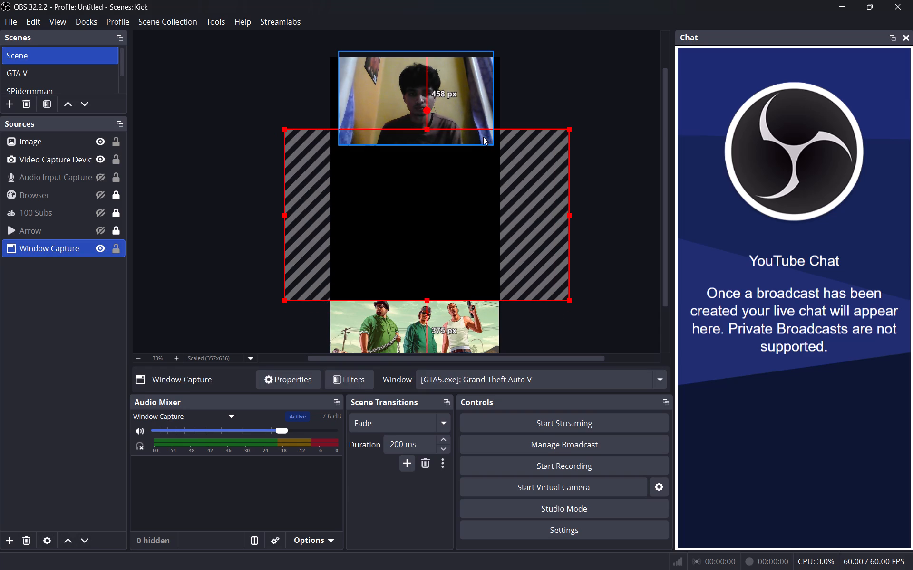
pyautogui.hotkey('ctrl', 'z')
# Move the Video Capture Device up until its bottom edge is about 1462 px above the canvas bottom, and deselect it.
pyautogui.moveTo(433, 101); pyautogui.dragTo(433, 99)
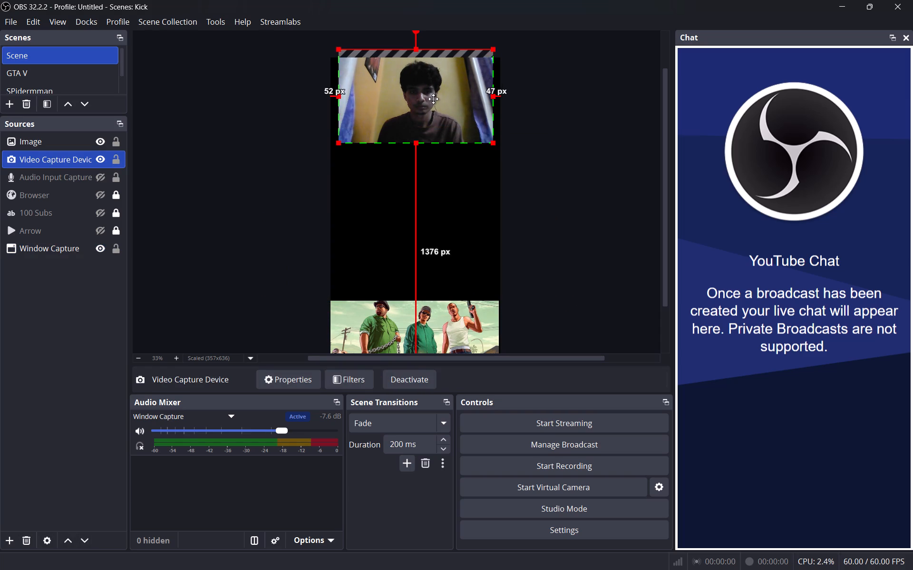
pyautogui.moveTo(433, 99); pyautogui.dragTo(433, 85)
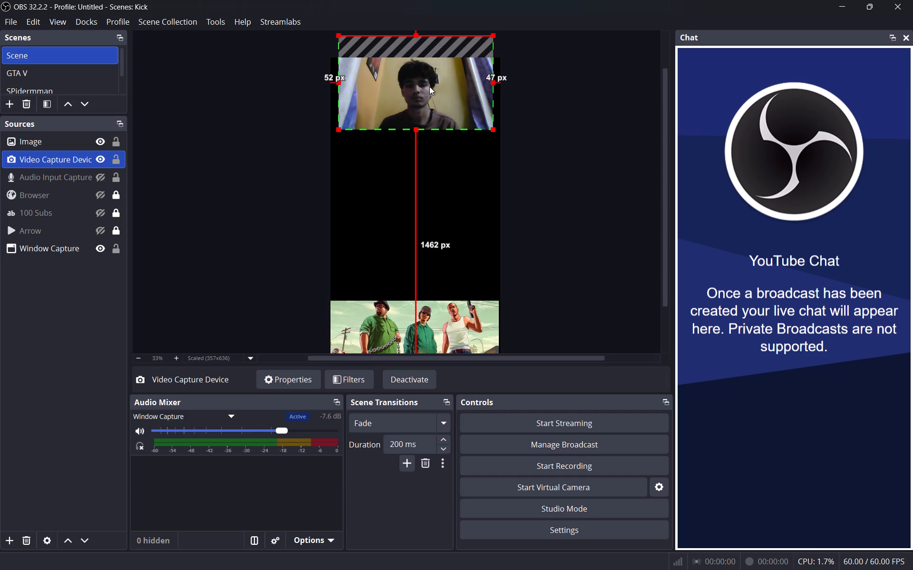
pyautogui.click(606, 234)
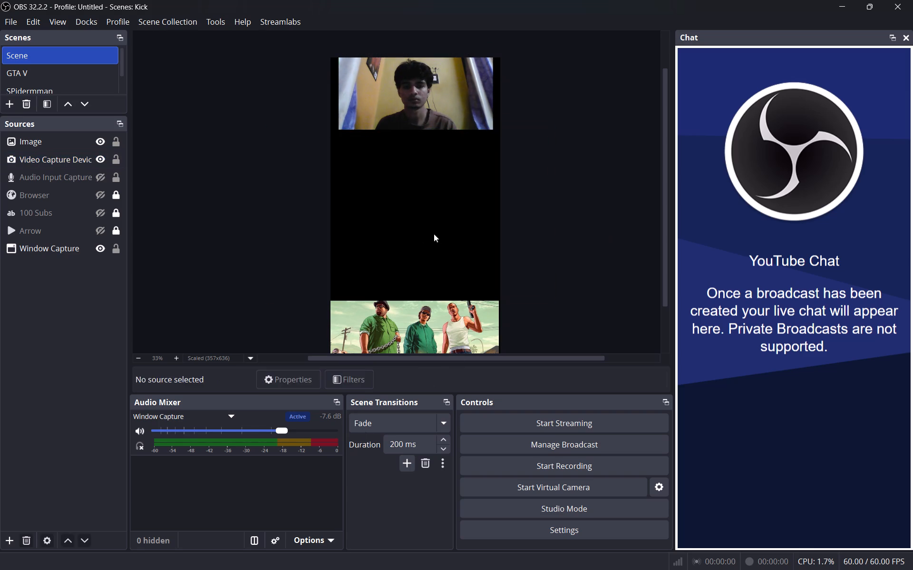
# Select the Window Capture and open its transform options.
pyautogui.click(412, 234)
pyautogui.rightClick(71, 251)
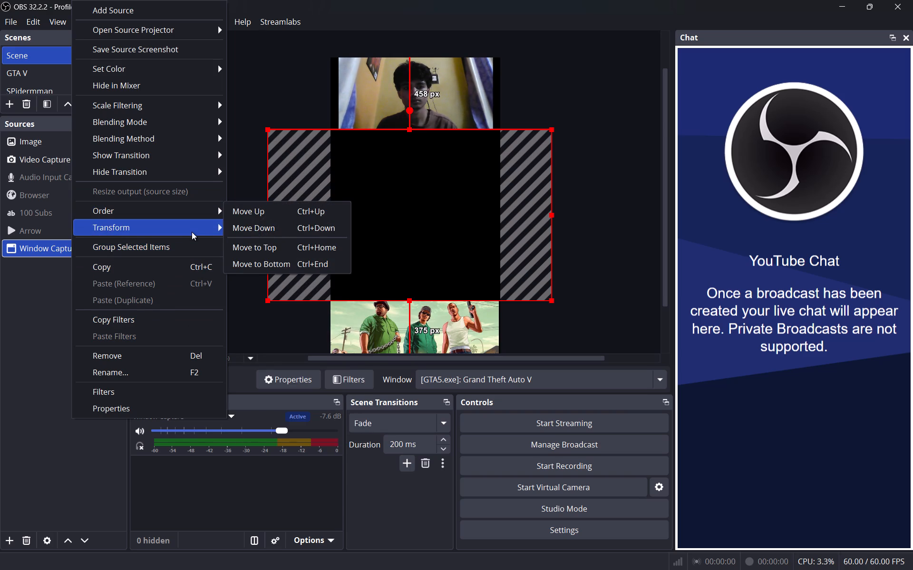
# Edit the Window Capture's transform and set its X position to -398 px.
pyautogui.click(286, 218)
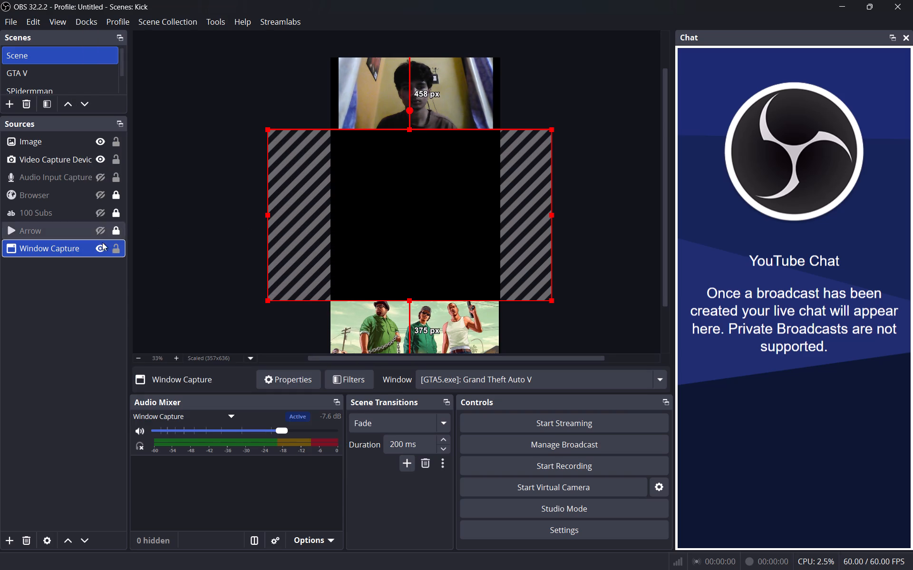
pyautogui.rightClick(100, 248)
pyautogui.click(183, 380)
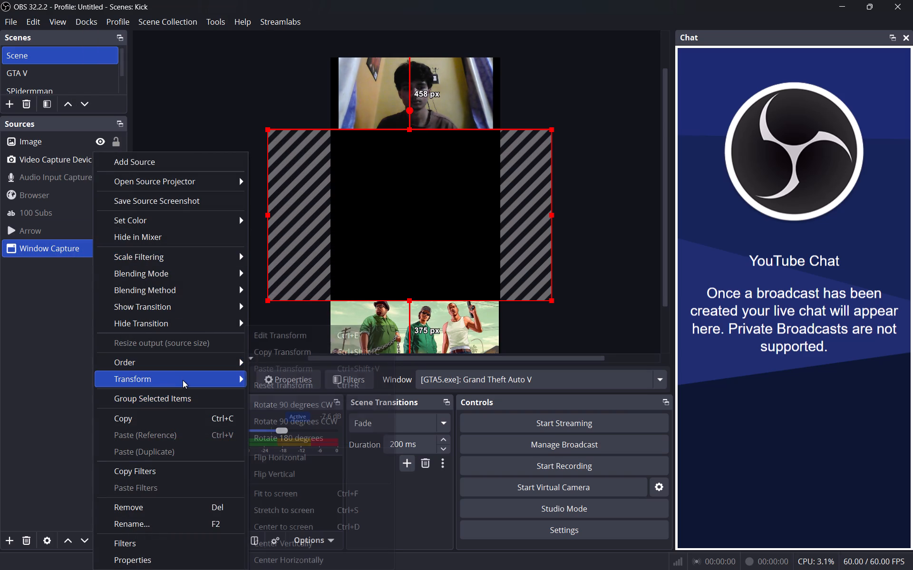
pyautogui.click(329, 334)
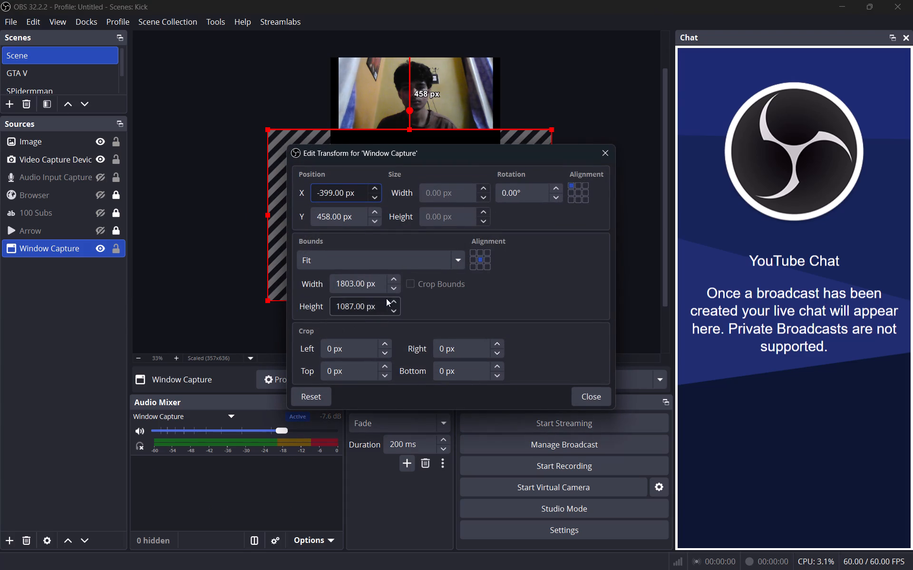
pyautogui.moveTo(464, 160); pyautogui.dragTo(676, 209)
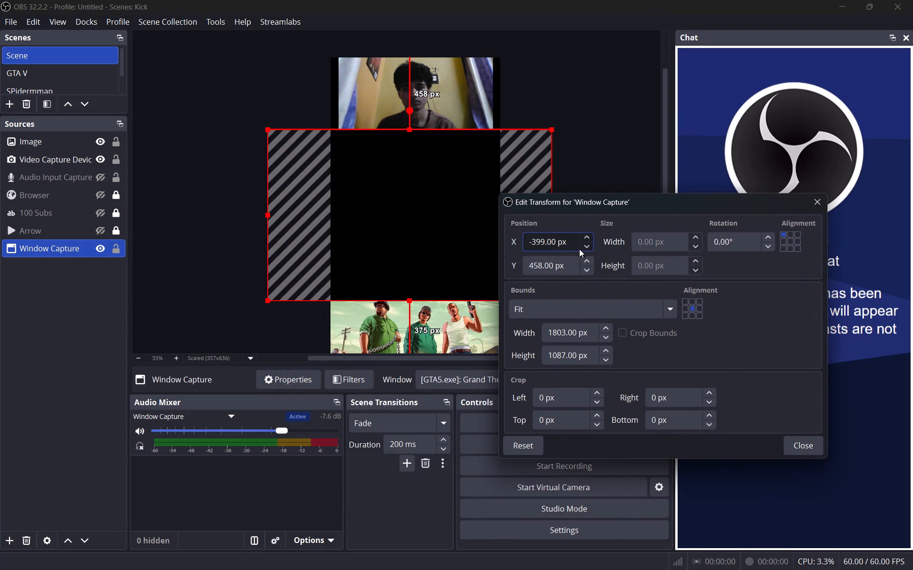
pyautogui.click(584, 248)
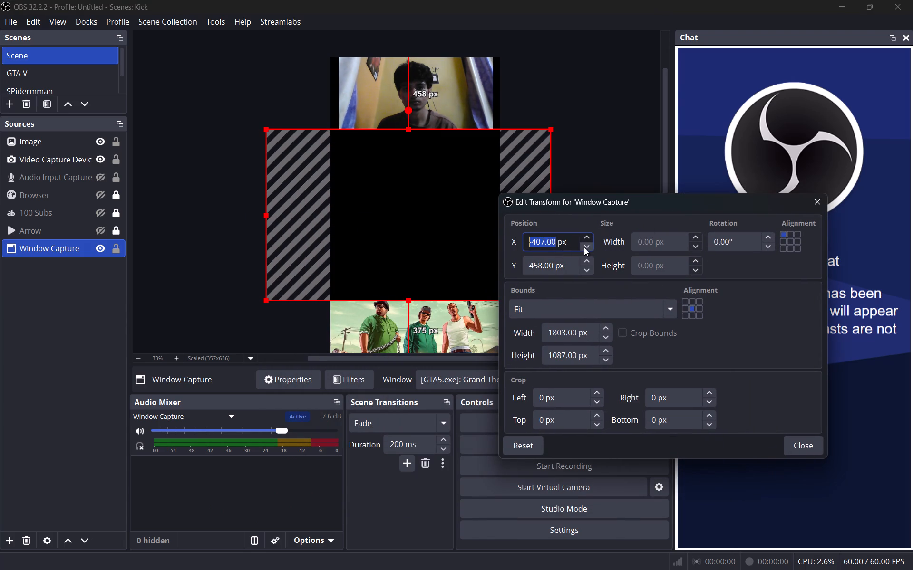
pyautogui.click(586, 239)
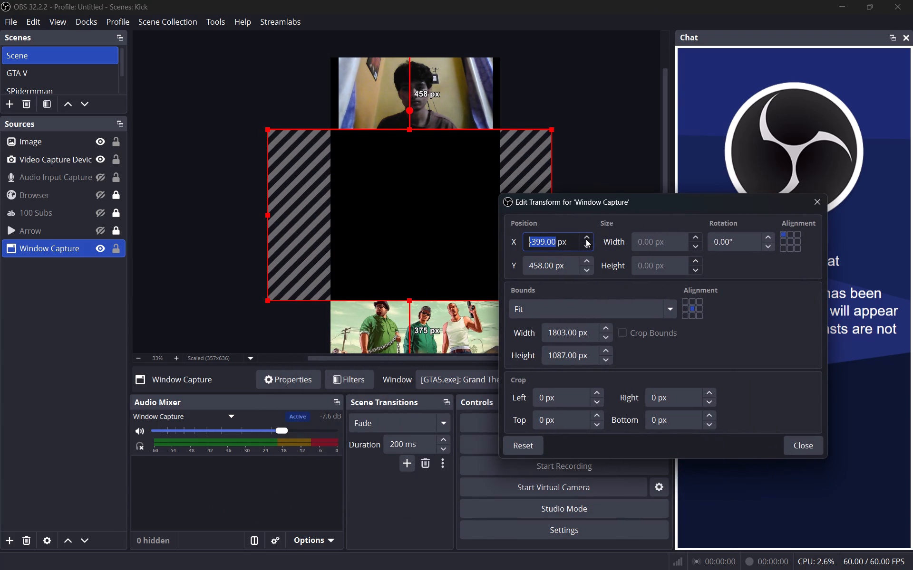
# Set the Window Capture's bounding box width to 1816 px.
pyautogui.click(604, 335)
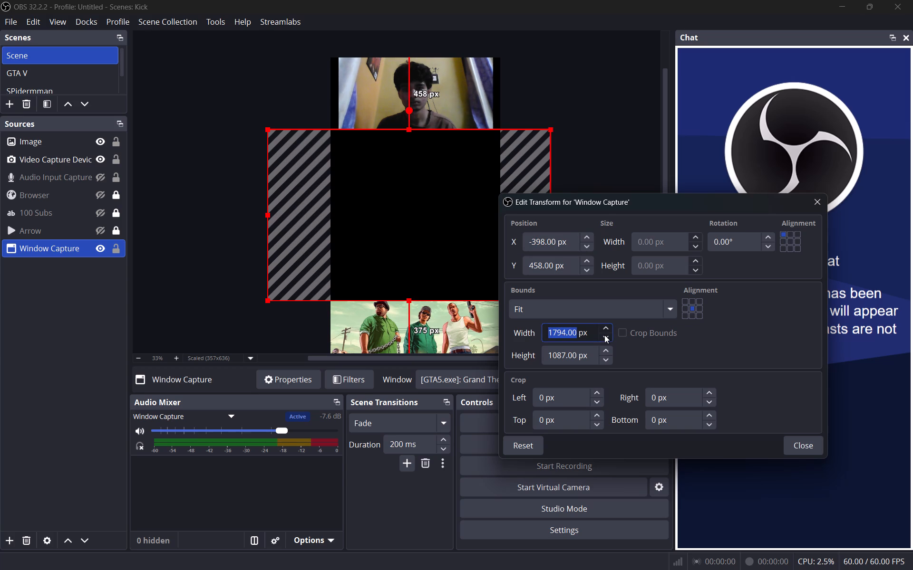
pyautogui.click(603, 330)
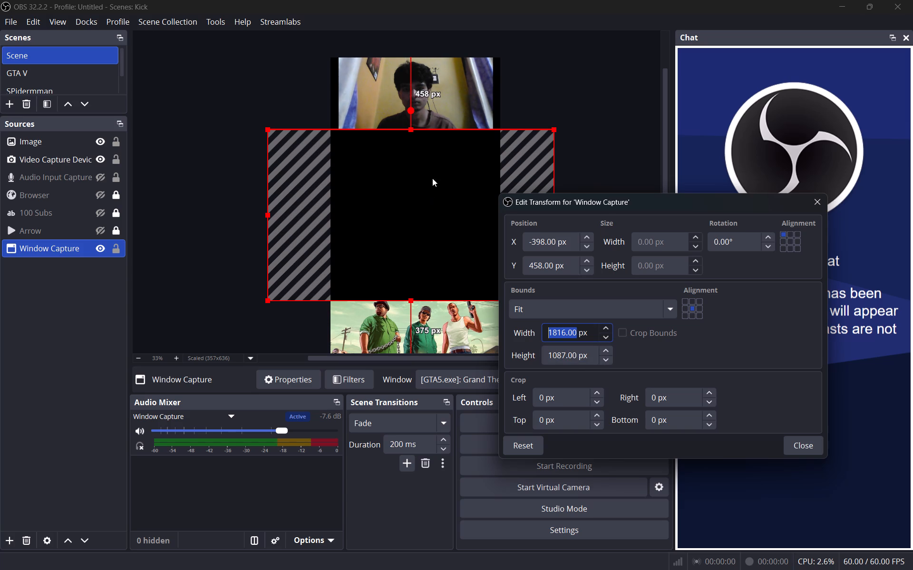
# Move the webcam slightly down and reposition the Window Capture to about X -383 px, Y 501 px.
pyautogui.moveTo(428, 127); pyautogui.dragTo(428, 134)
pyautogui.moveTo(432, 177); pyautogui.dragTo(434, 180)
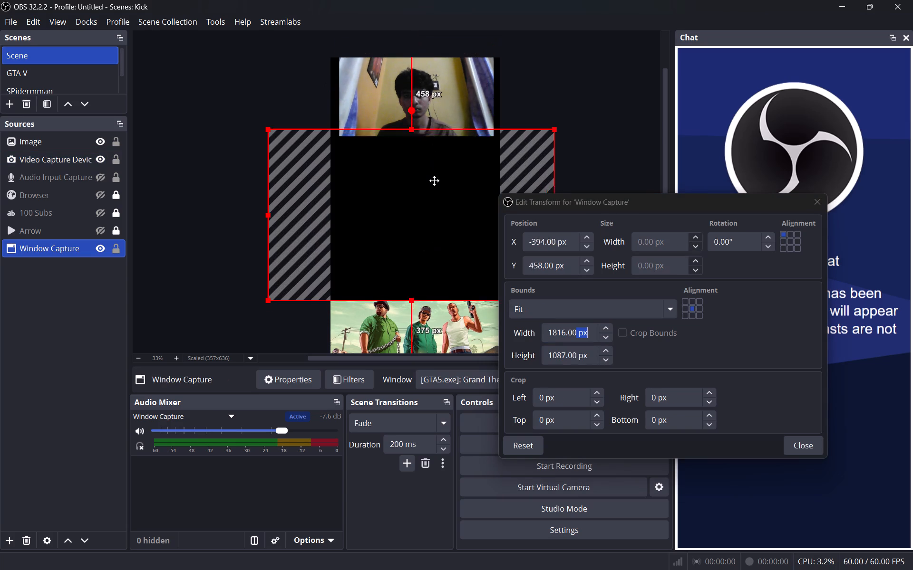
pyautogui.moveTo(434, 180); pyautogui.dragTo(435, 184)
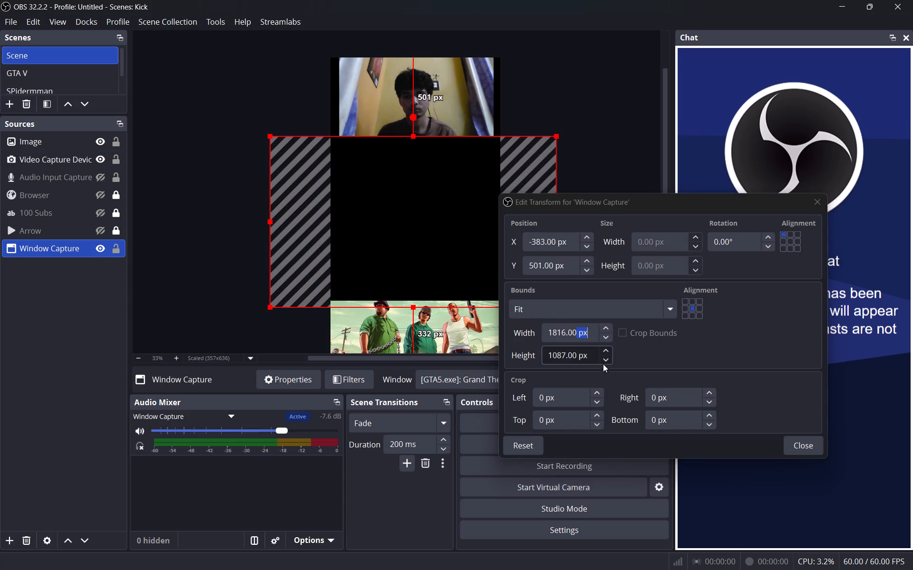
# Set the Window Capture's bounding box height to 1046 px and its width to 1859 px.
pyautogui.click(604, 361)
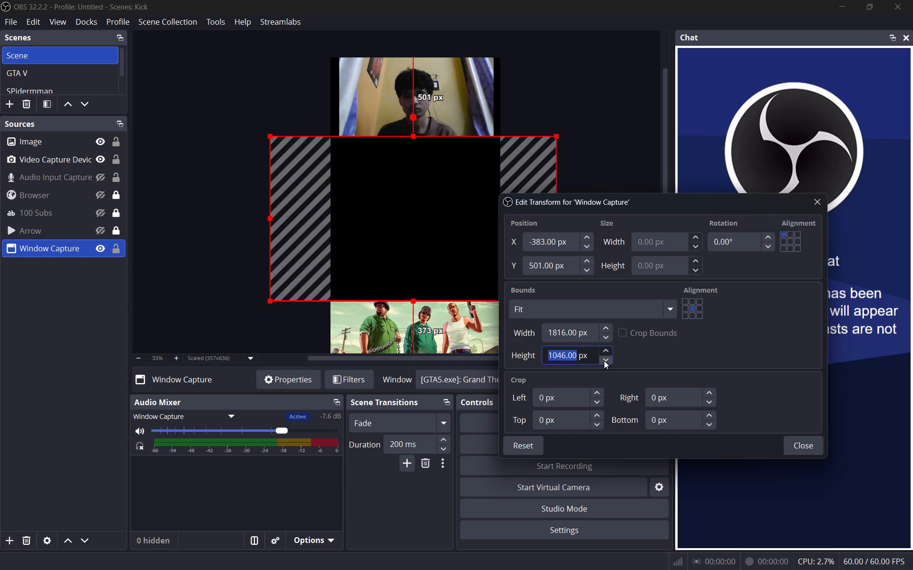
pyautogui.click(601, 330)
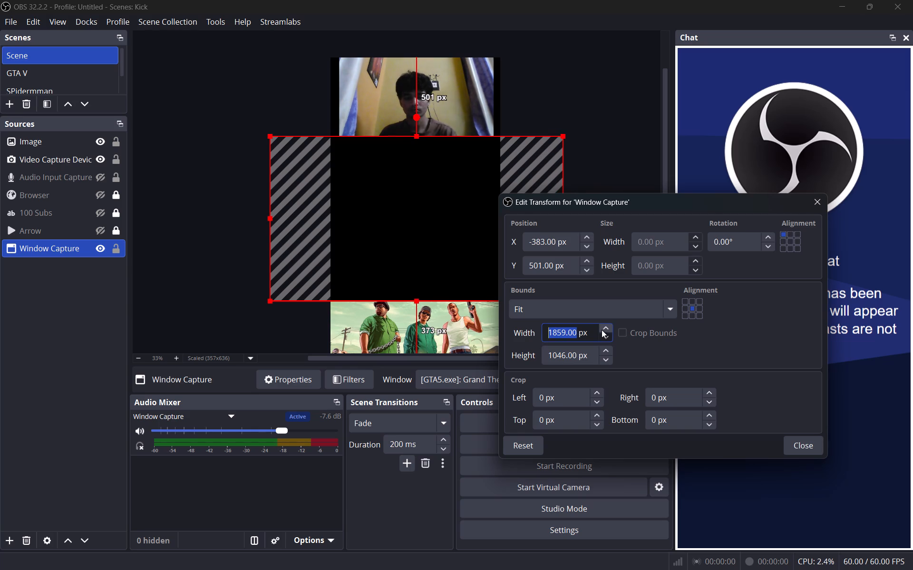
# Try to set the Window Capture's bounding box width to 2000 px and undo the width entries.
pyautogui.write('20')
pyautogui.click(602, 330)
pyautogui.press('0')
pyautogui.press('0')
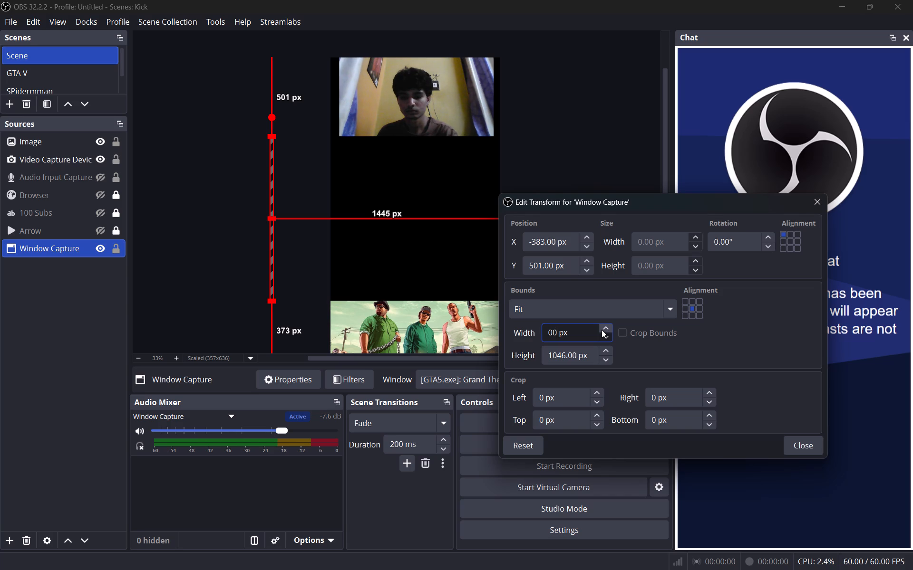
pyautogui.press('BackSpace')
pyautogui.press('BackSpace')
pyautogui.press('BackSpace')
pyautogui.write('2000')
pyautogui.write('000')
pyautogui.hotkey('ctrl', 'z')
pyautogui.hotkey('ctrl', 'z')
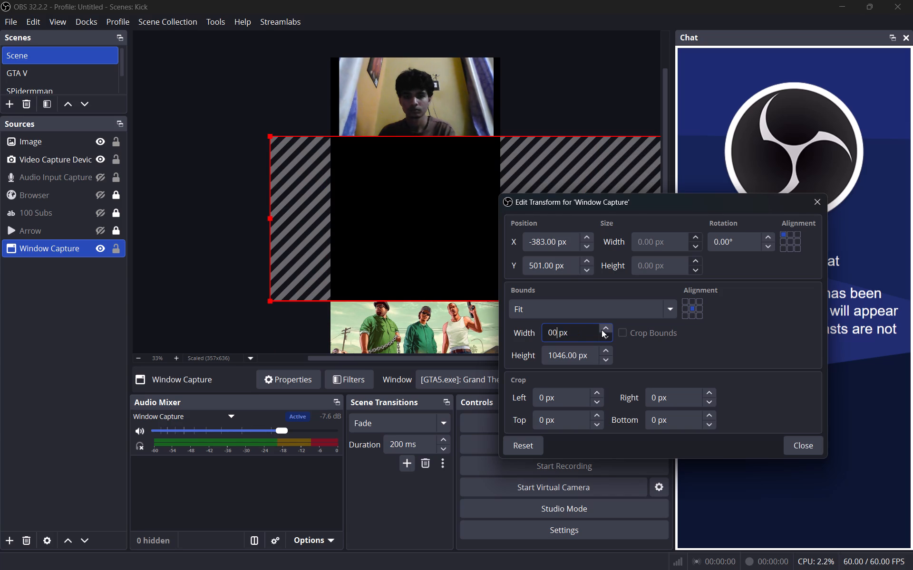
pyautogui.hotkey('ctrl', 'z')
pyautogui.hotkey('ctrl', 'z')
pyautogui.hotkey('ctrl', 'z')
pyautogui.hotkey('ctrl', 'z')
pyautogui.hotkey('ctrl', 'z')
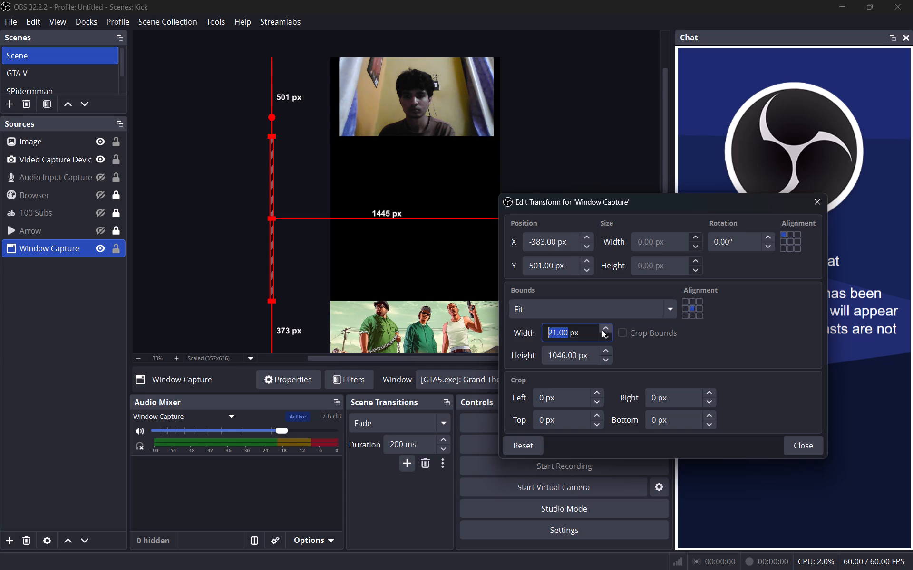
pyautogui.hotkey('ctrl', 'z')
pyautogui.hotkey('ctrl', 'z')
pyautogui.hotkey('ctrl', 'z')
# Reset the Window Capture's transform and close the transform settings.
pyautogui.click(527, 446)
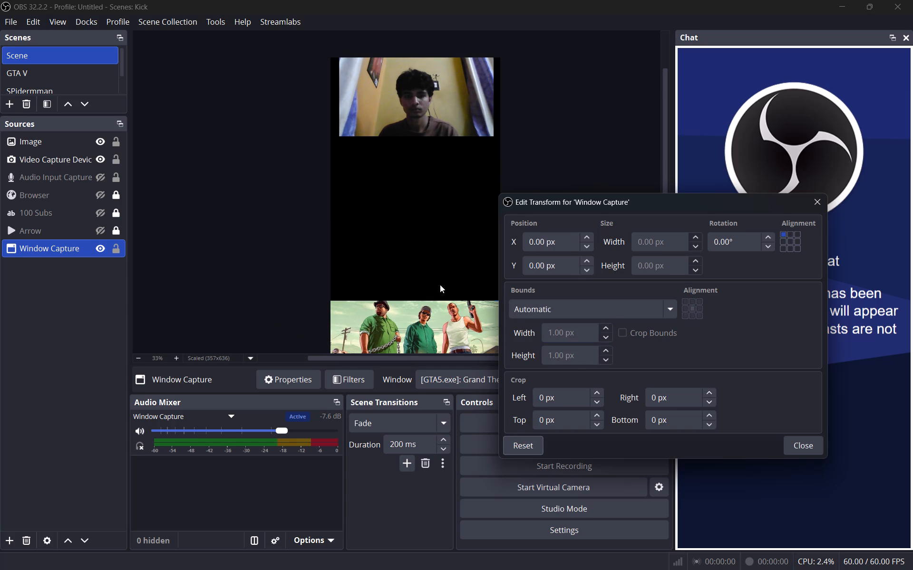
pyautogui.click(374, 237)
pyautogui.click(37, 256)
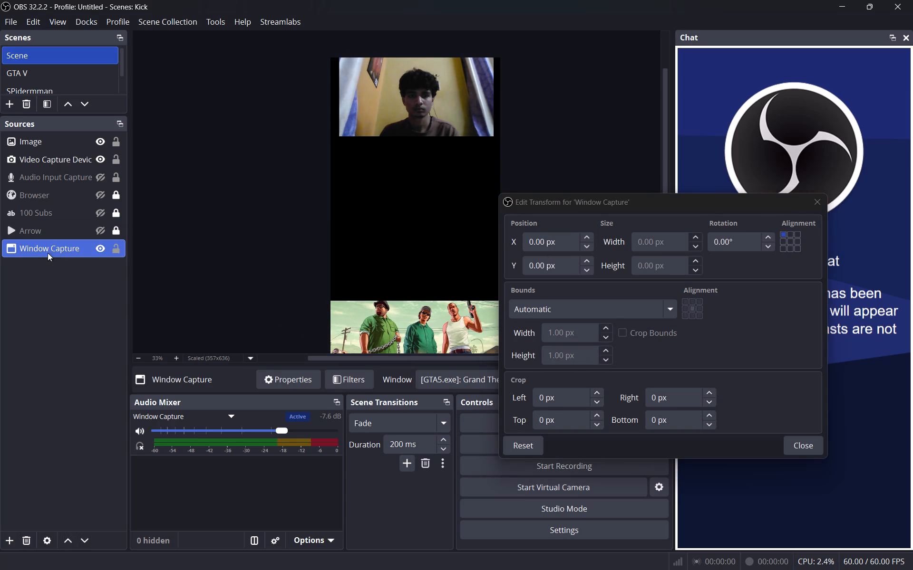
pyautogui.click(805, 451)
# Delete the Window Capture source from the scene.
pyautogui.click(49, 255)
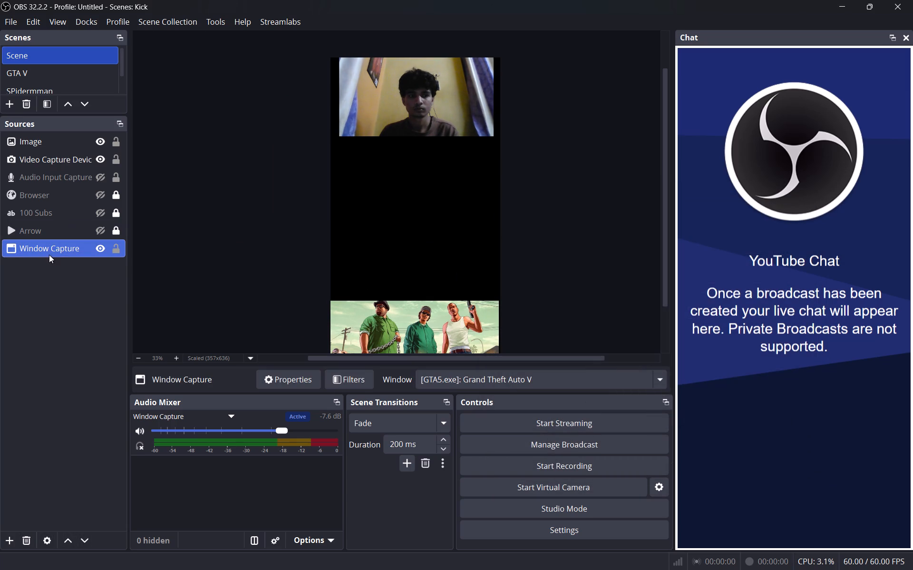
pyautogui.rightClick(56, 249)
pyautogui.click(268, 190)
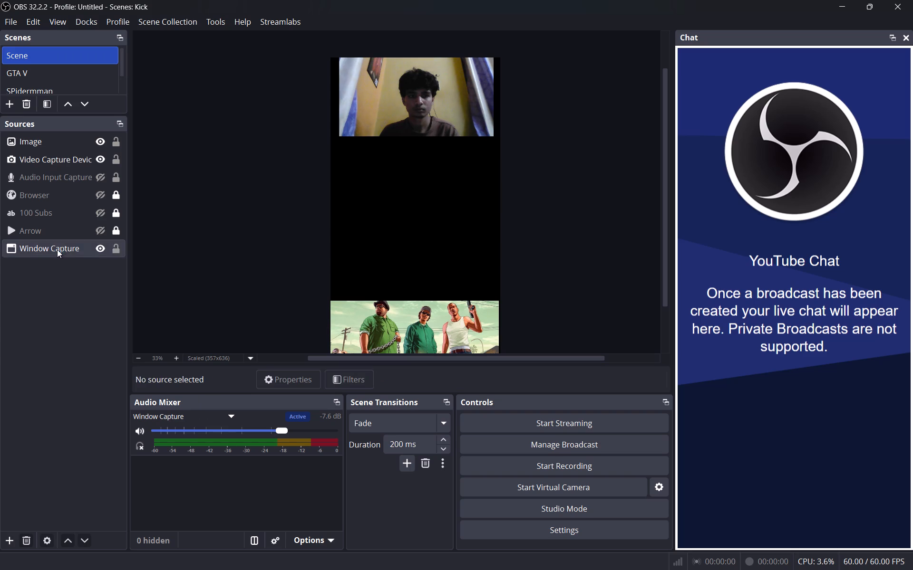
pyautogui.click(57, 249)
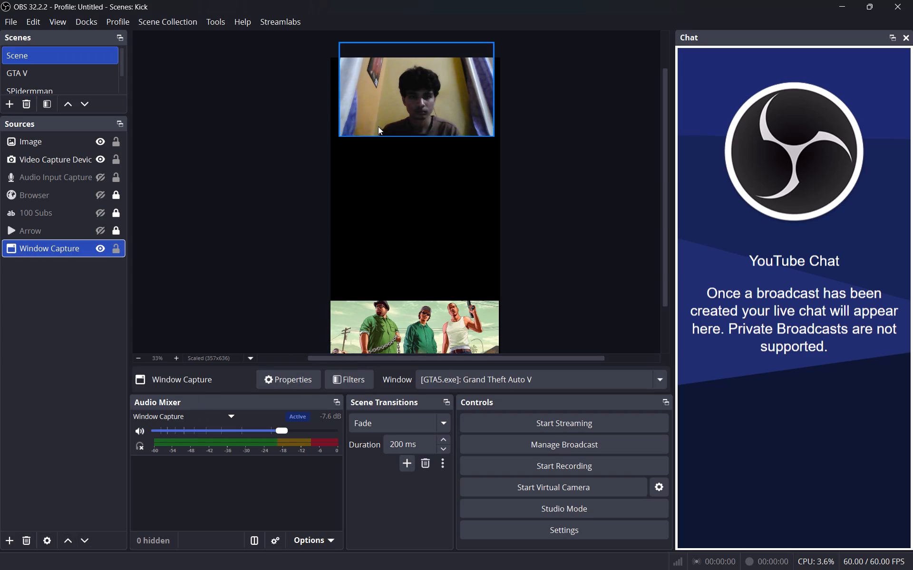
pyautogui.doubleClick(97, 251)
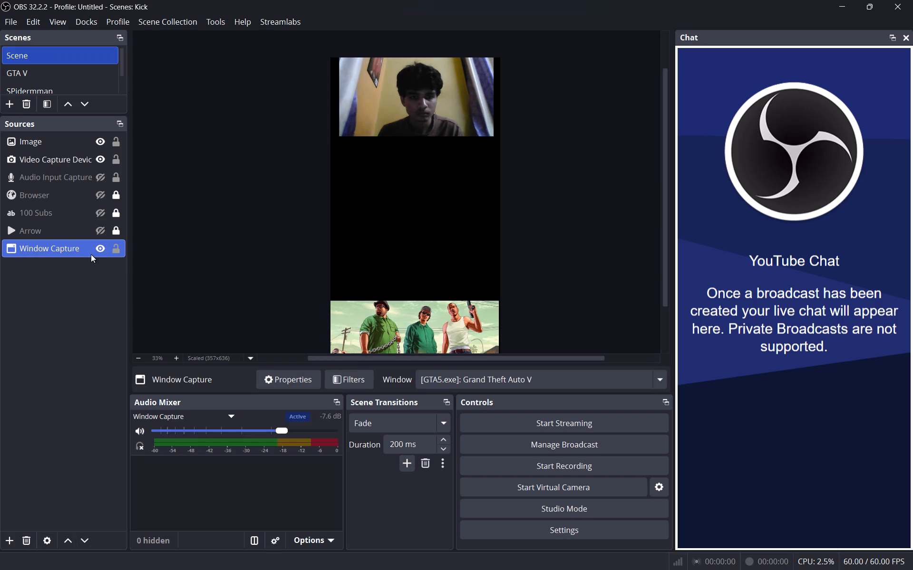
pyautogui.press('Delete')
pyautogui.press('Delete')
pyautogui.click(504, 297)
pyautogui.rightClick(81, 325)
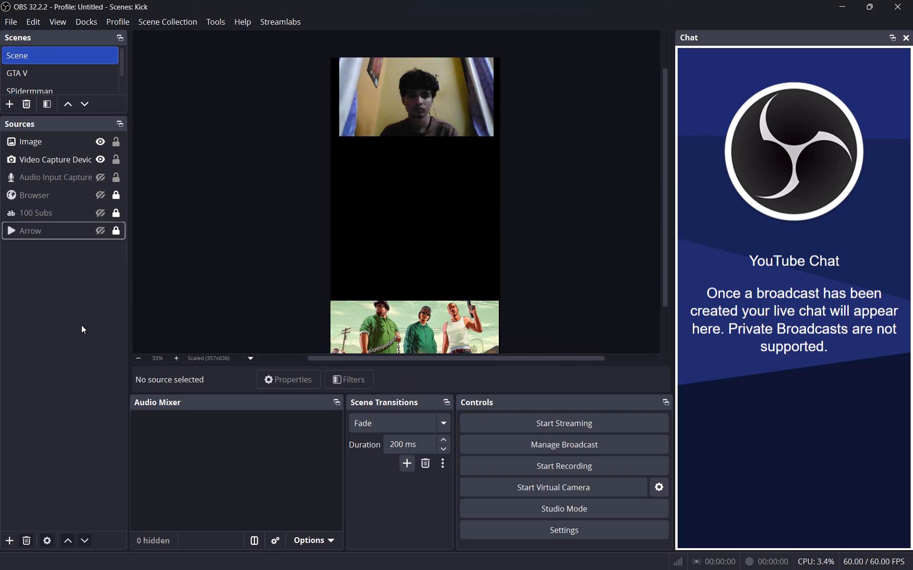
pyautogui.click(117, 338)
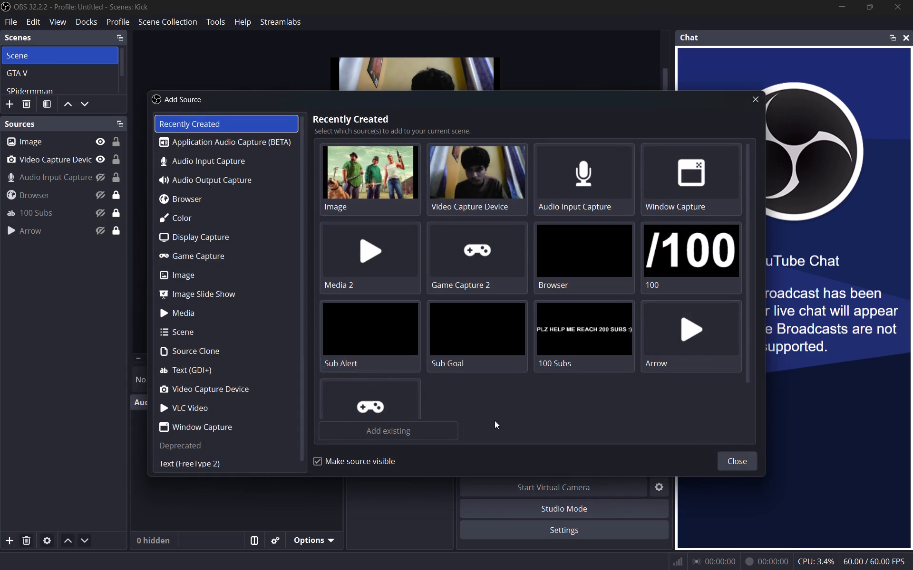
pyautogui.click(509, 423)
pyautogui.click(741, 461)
# Undo the Window Capture's deletion and its recent transform changes.
pyautogui.hotkey('ctrl', 'z')
pyautogui.hotkey('ctrl', 'z')
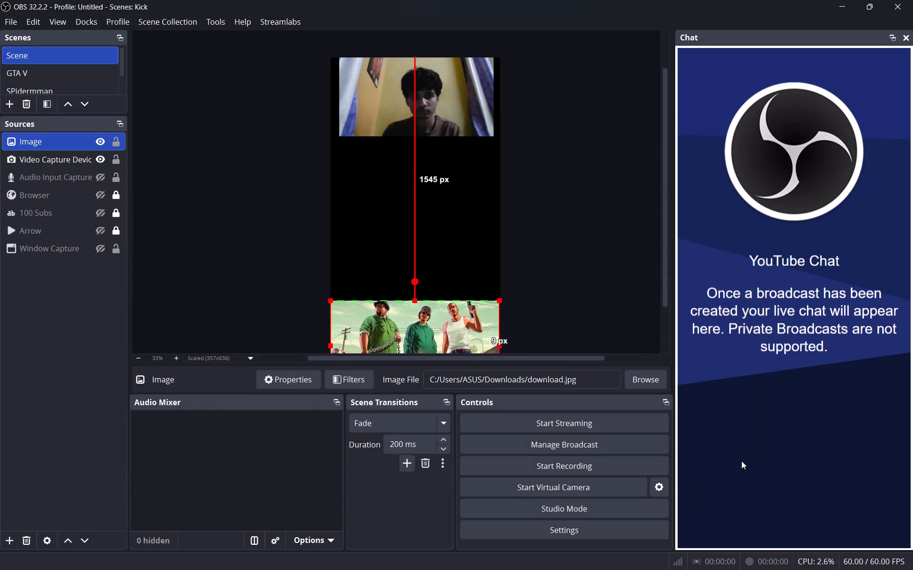
pyautogui.hotkey('ctrl', 'z')
pyautogui.hotkey('ctrl', 'z')
pyautogui.click(469, 244)
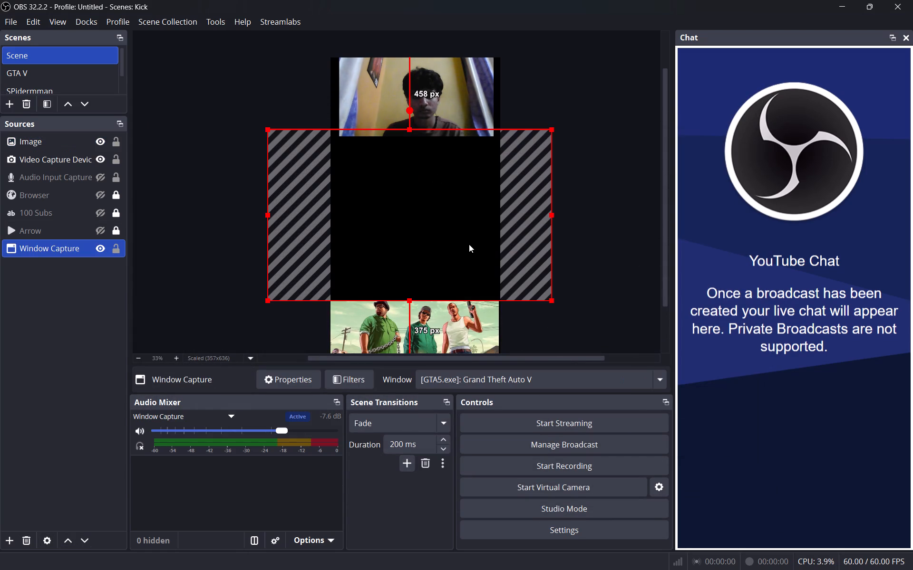
# Move the webcam up so its lower edge meets the Window Capture's top edge, roughly centred horizontally on the canvas.
pyautogui.moveTo(453, 116); pyautogui.dragTo(450, 108)
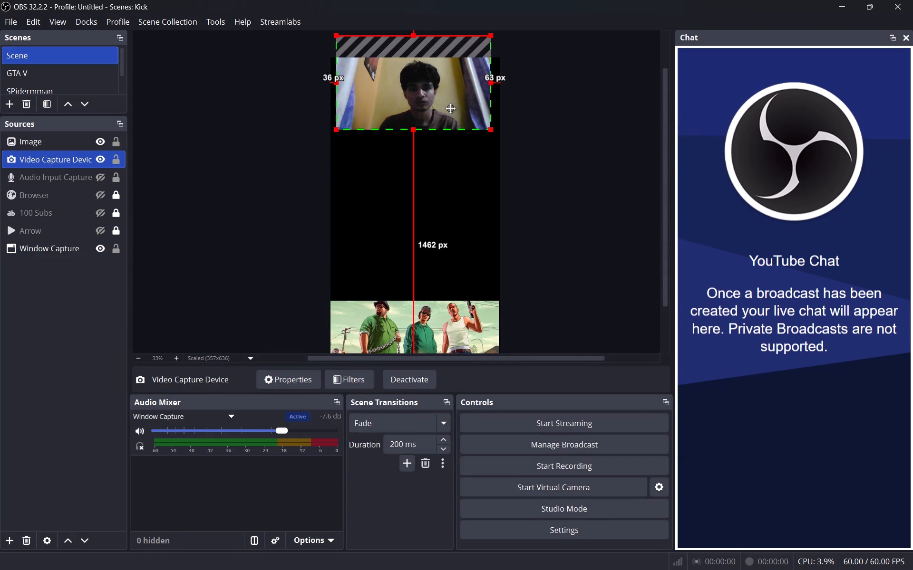
pyautogui.moveTo(450, 108); pyautogui.dragTo(453, 108)
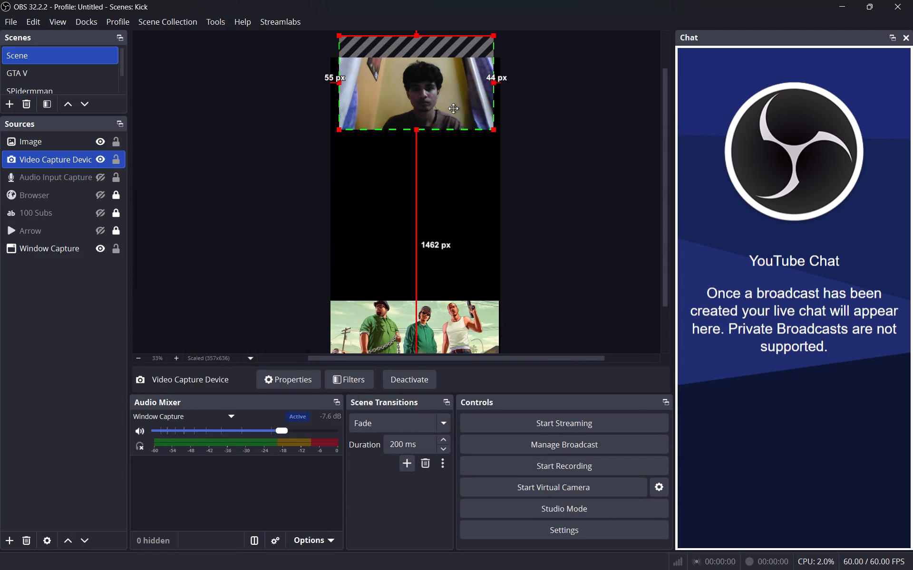
pyautogui.moveTo(453, 108); pyautogui.dragTo(452, 108)
pyautogui.click(568, 129)
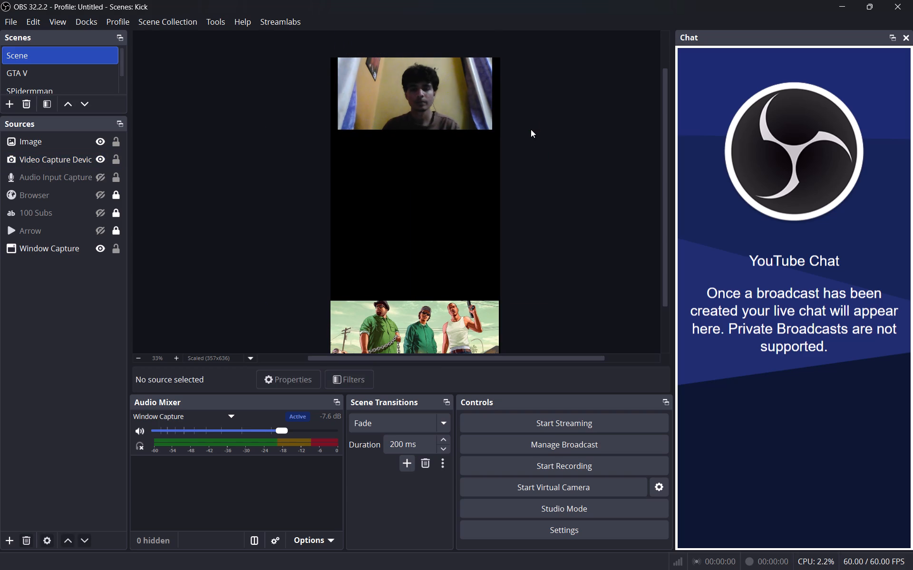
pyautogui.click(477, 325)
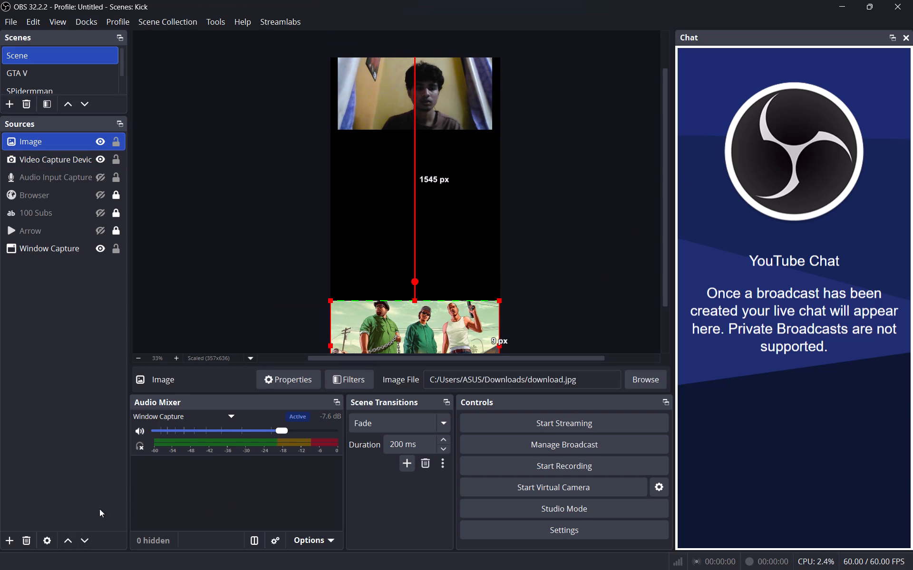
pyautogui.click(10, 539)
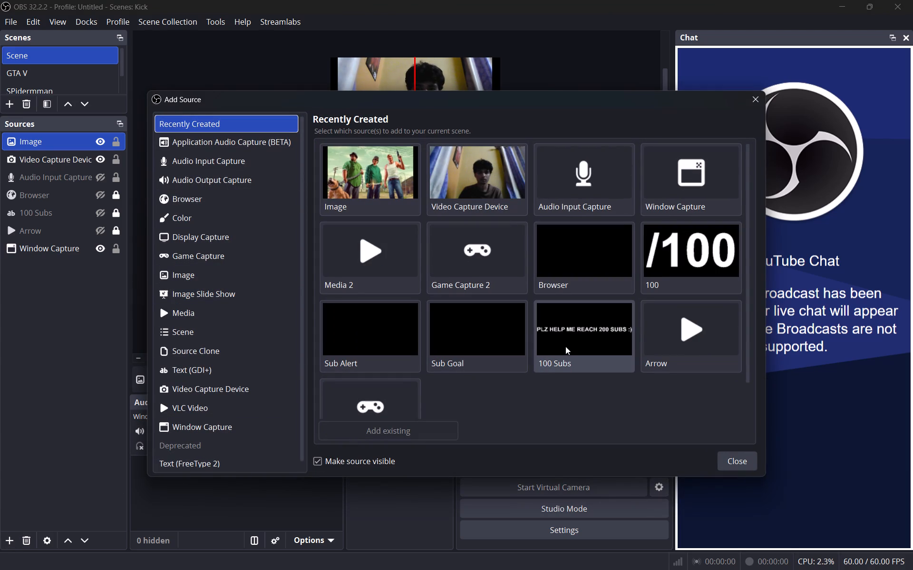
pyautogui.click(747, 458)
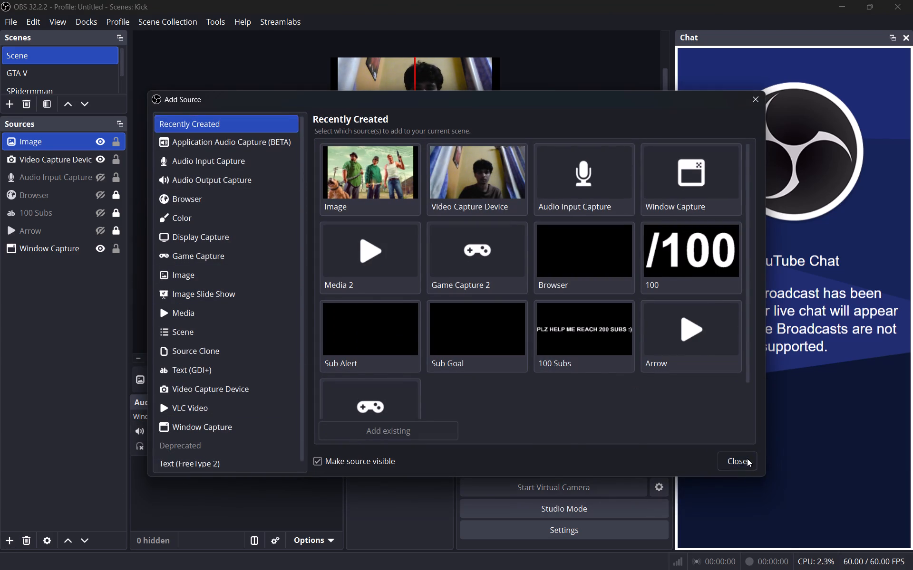
# Switch to the GTA V scene and examine its text, alert and Sub Goal sources, briefly showing the Sub Goal.
pyautogui.click(91, 74)
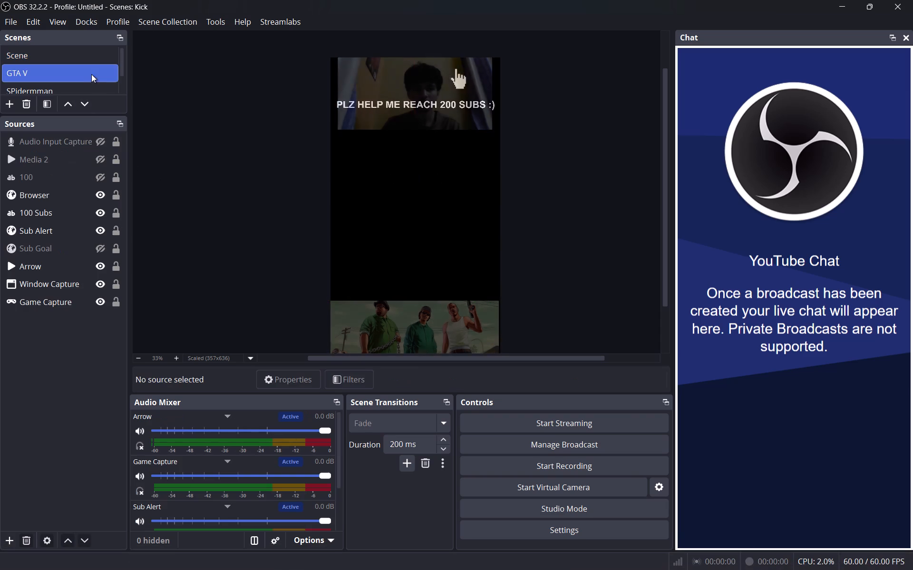
pyautogui.click(51, 219)
pyautogui.click(50, 231)
pyautogui.click(50, 214)
pyautogui.click(48, 183)
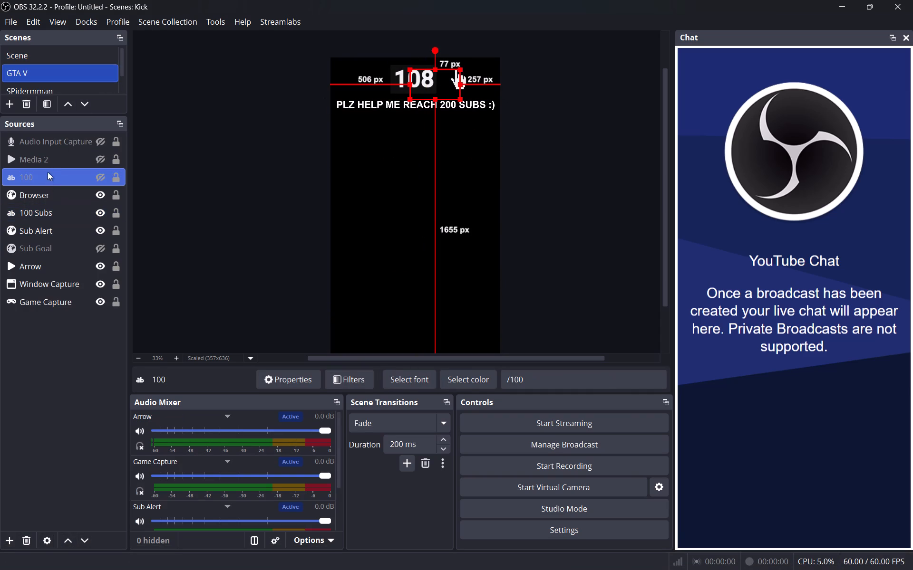
pyautogui.click(41, 245)
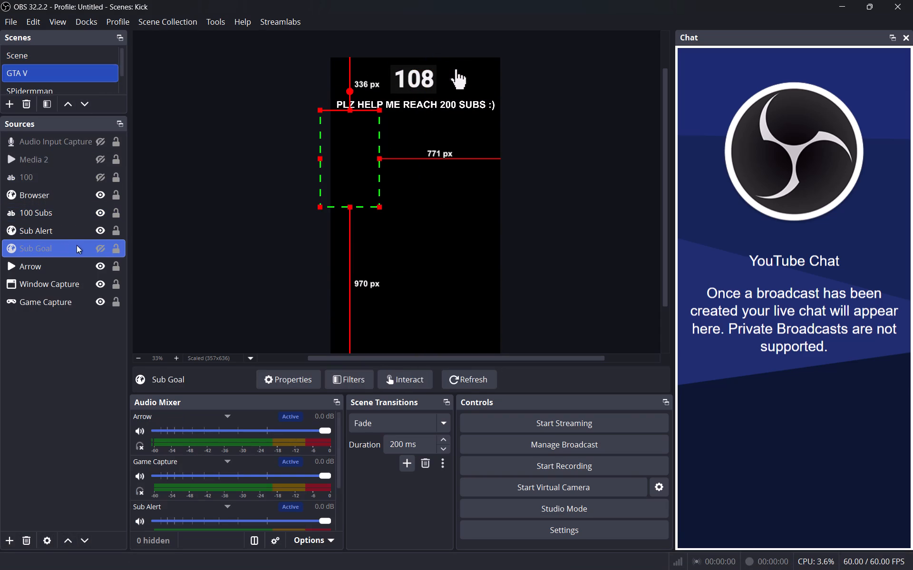
pyautogui.click(101, 247)
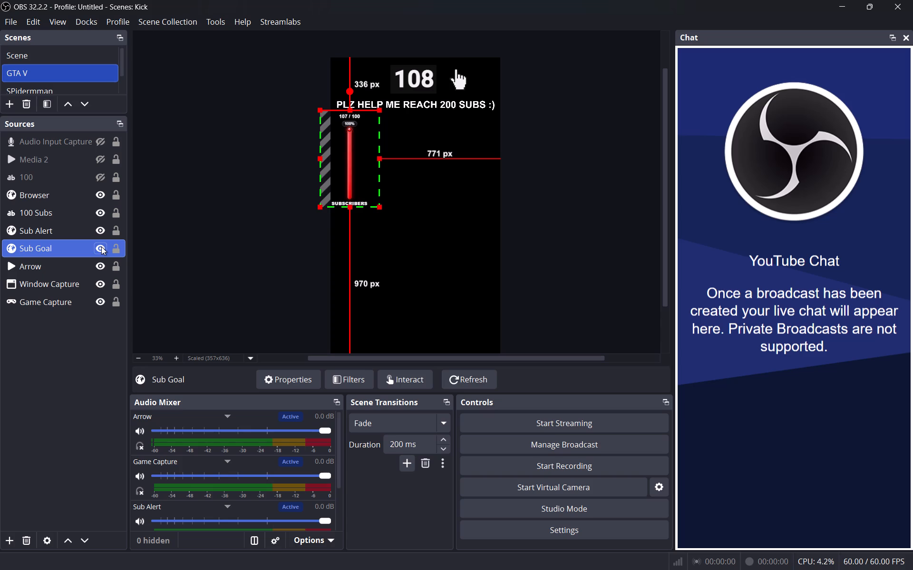
pyautogui.doubleClick(101, 247)
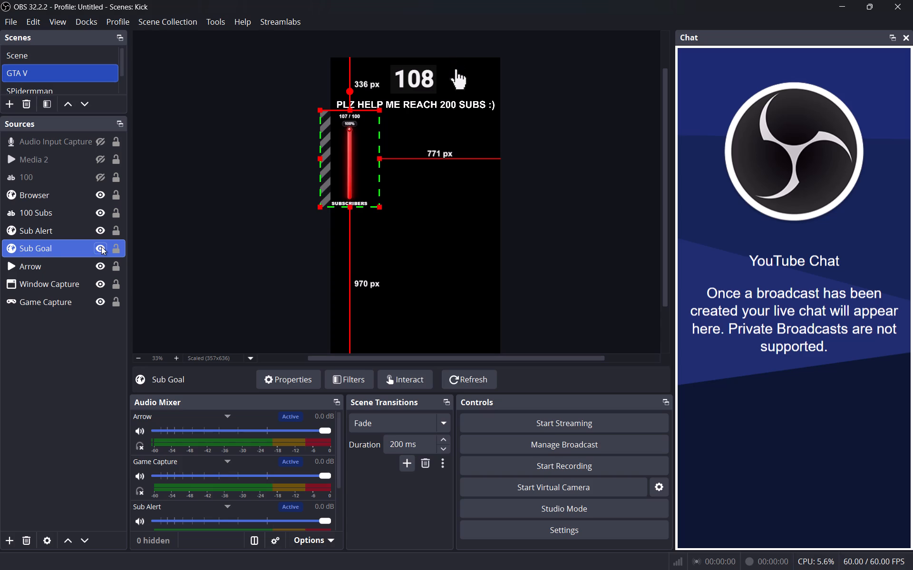
pyautogui.click(101, 247)
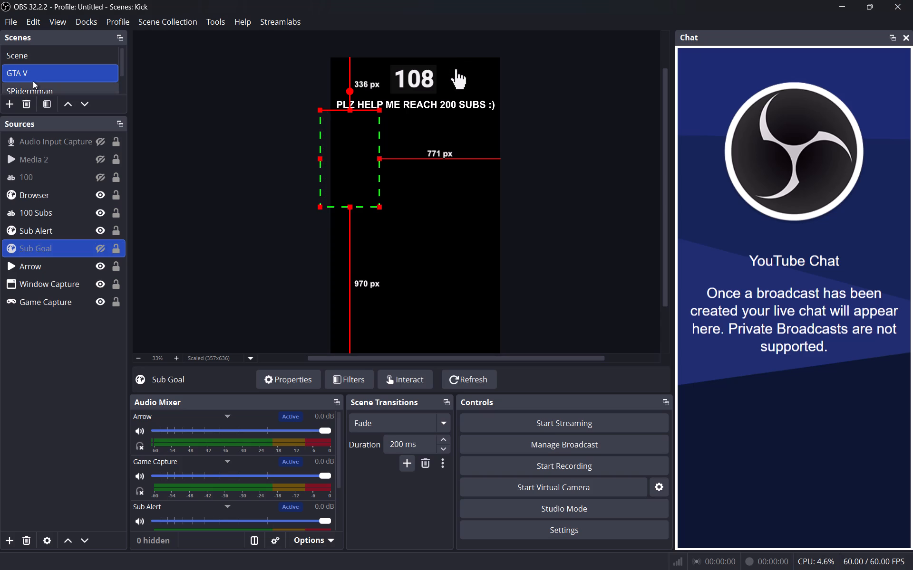
pyautogui.click(50, 47)
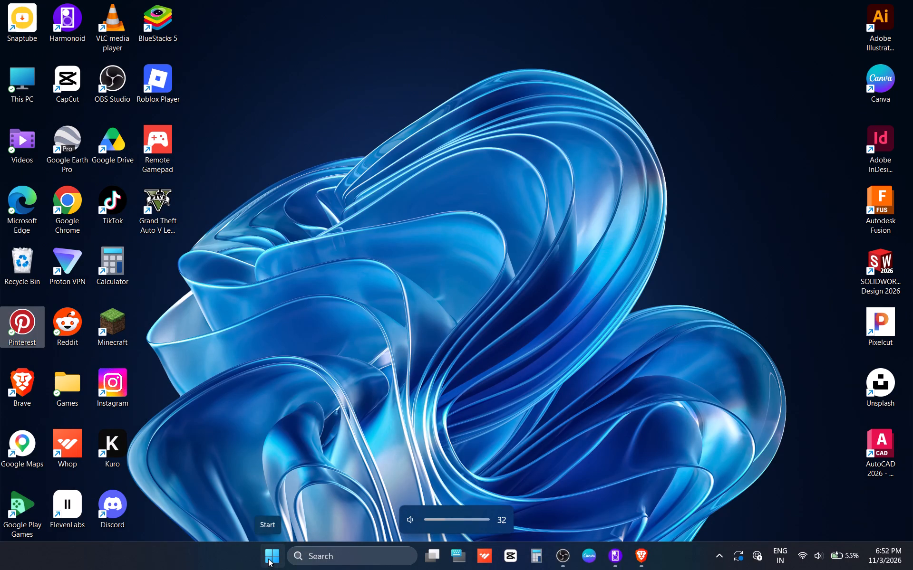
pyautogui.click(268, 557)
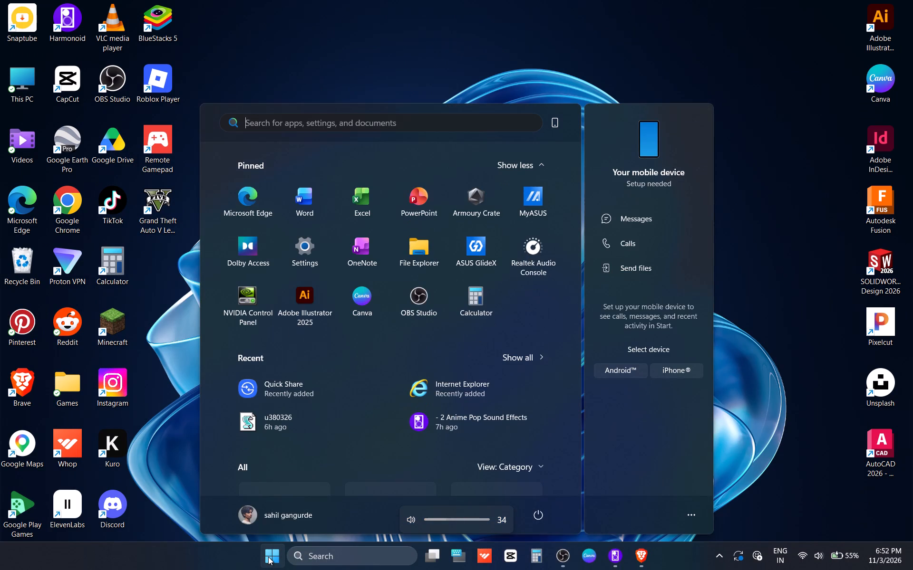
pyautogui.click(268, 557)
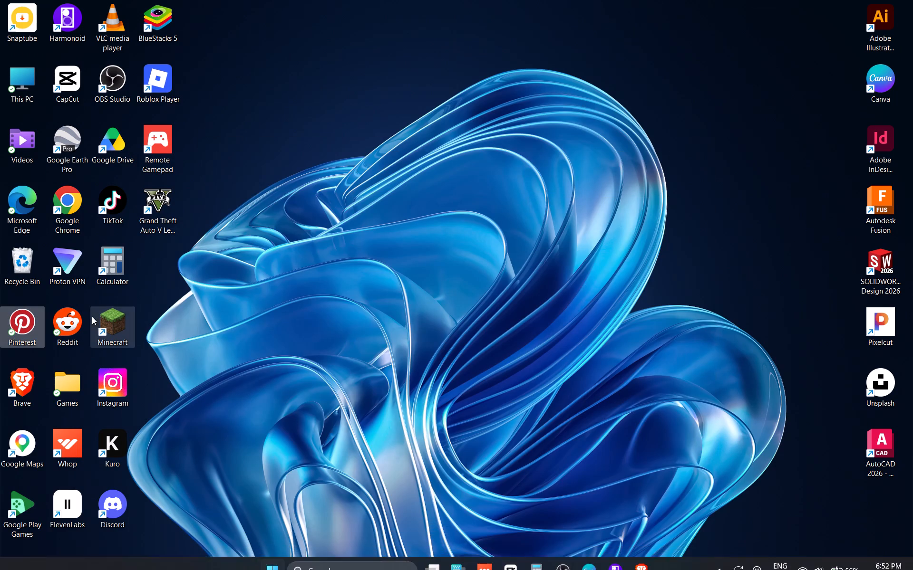
# Switch to Google Chrome and search the web for "live stream widgets".
pyautogui.doubleClick(82, 197)
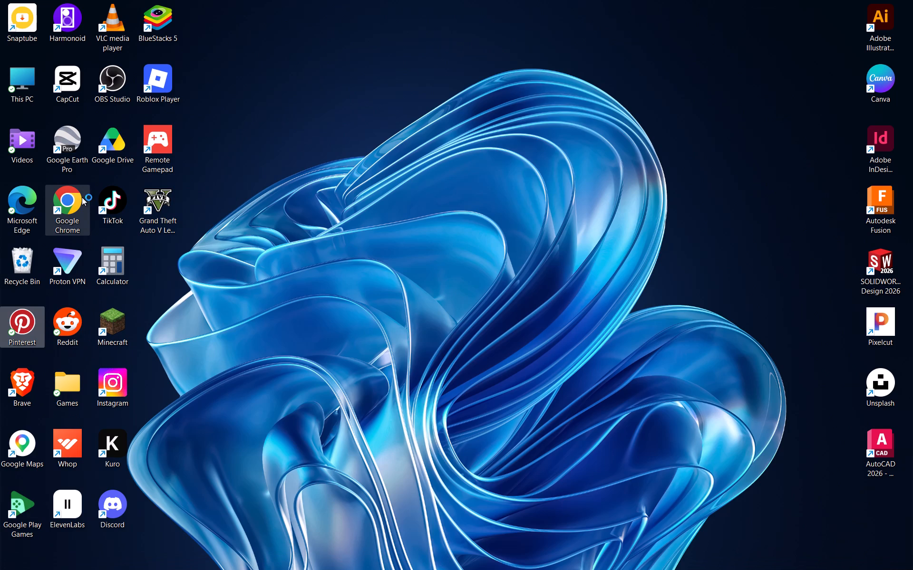
pyautogui.click(483, 322)
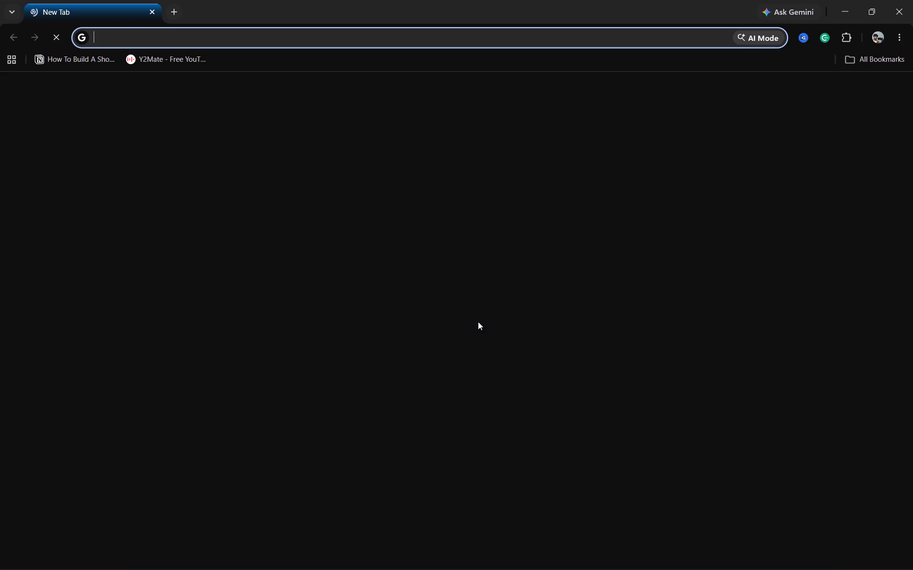
pyautogui.write('live stream')
pyautogui.press('space')
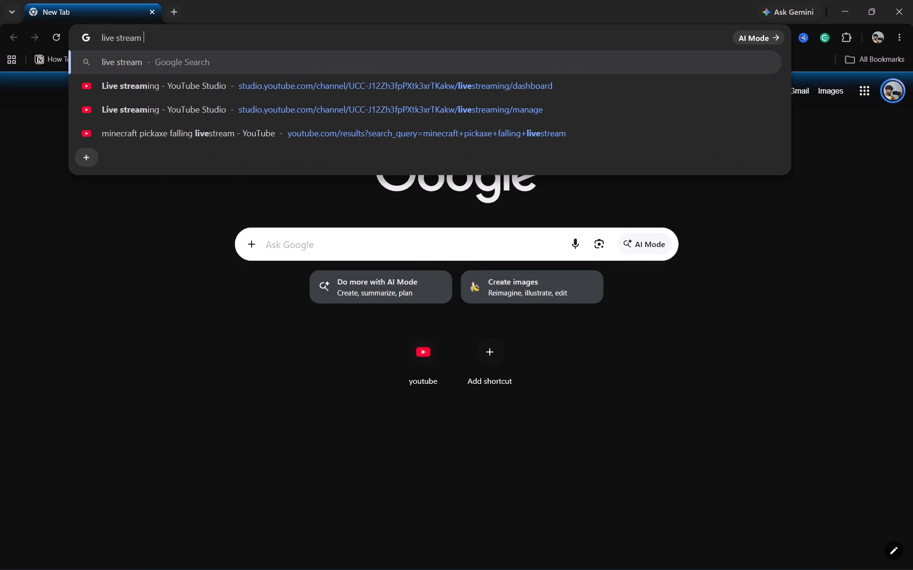
pyautogui.press('o')
pyautogui.press('BackSpace')
pyautogui.write('wig')
pyautogui.press('BackSpace')
pyautogui.write('dgets')
pyautogui.press('Return')
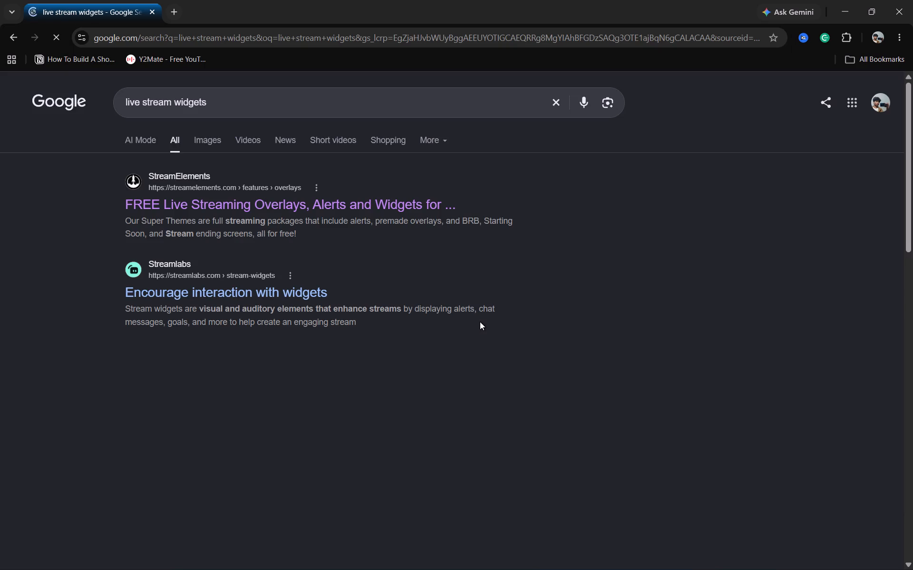
# Visit the StreamElements overlays page from the search results, accept all cookies and proceed to its Elements Gallery.
pyautogui.click(330, 207)
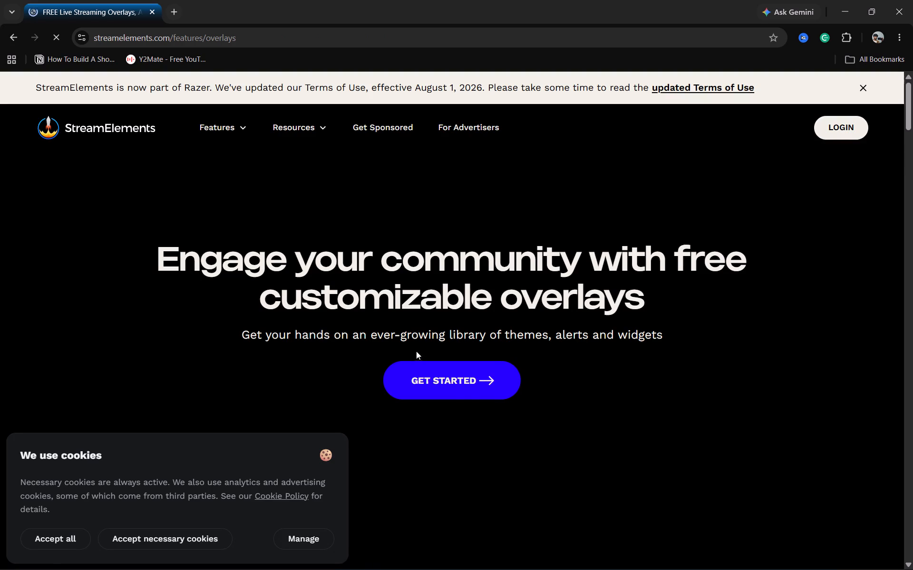
pyautogui.click(40, 535)
pyautogui.click(445, 371)
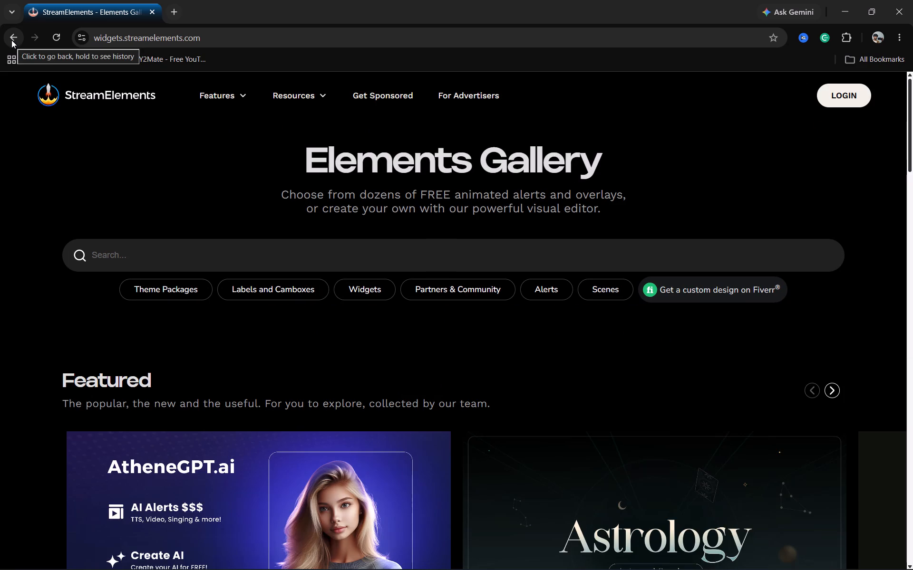
# Return to the search results and look through the listed stream overlay and widget sites.
pyautogui.click(11, 40)
pyautogui.click(11, 40)
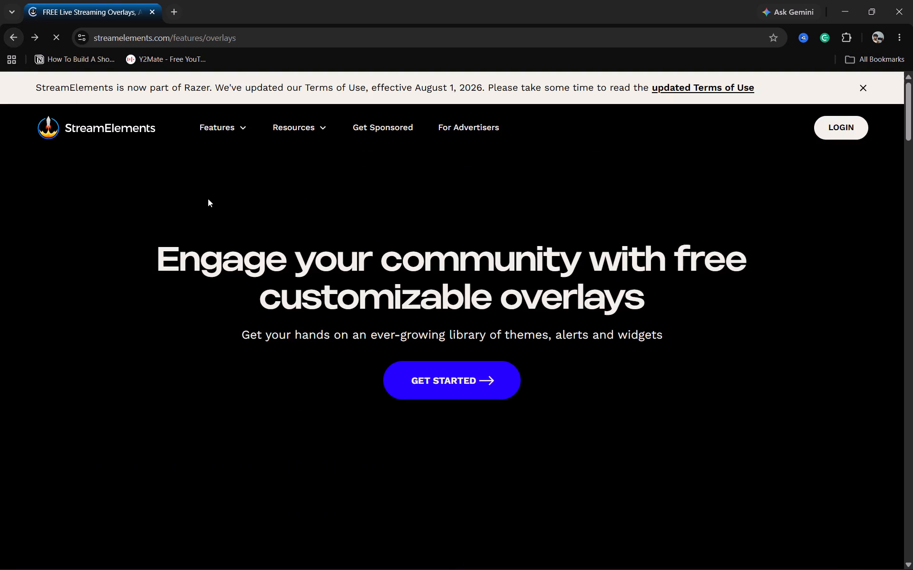
pyautogui.scroll(-11, 246, 214)
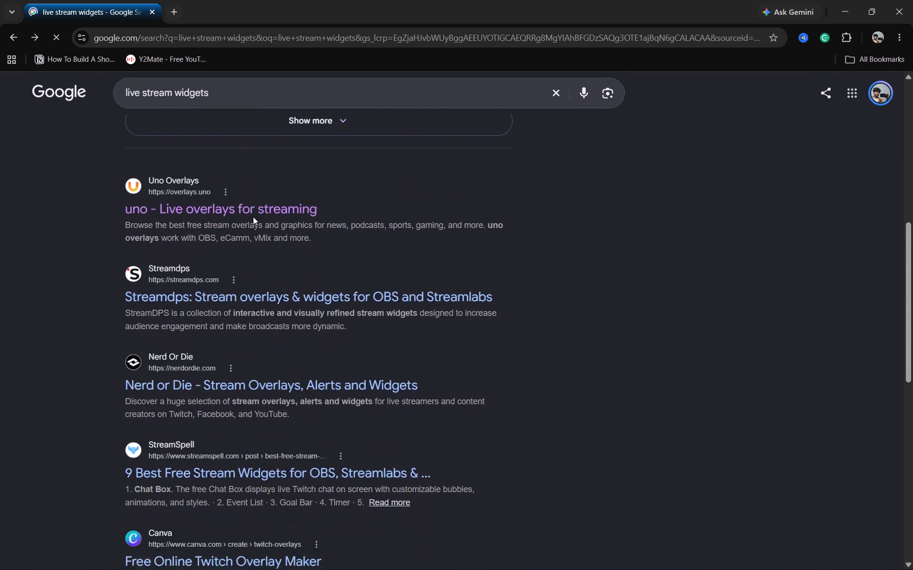
pyautogui.scroll(-11, 253, 217)
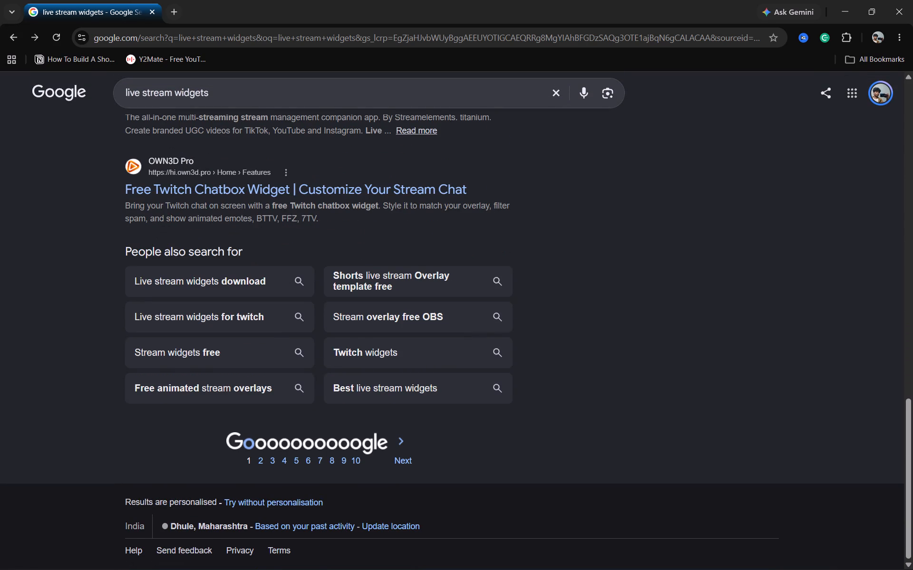
pyautogui.scroll(18, 260, 220)
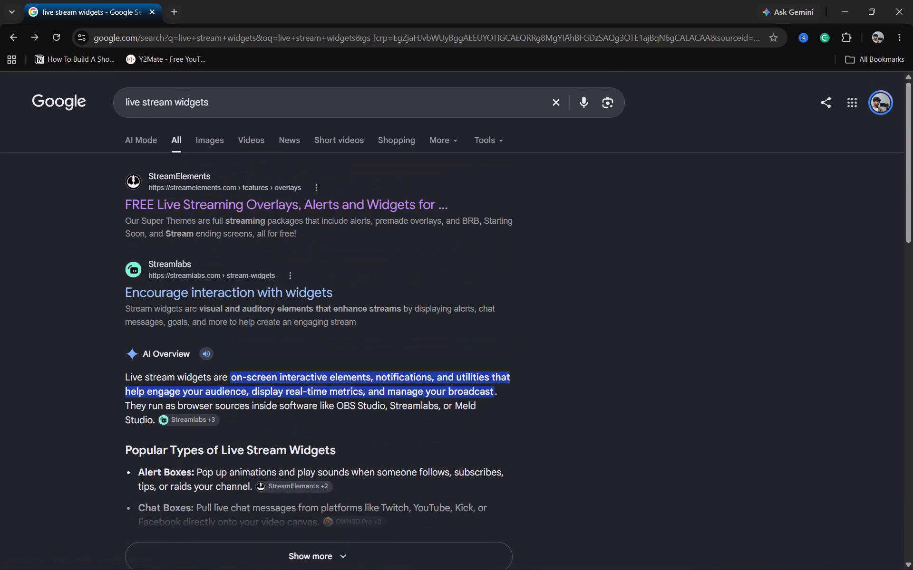
pyautogui.scroll(1, 262, 220)
# Reopen the StreamElements page on free live streaming overlays, alerts and widgets from the search results.
pyautogui.click(294, 215)
pyautogui.click(295, 211)
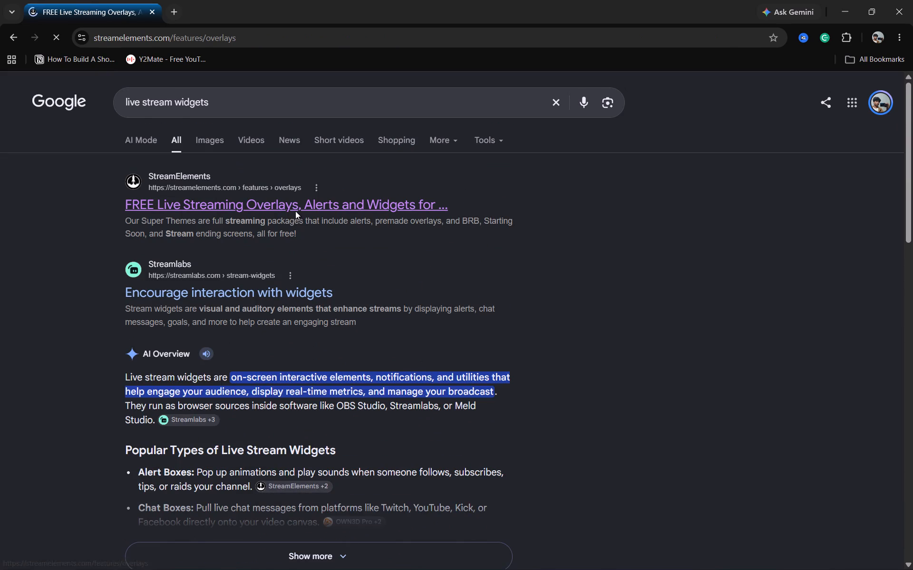
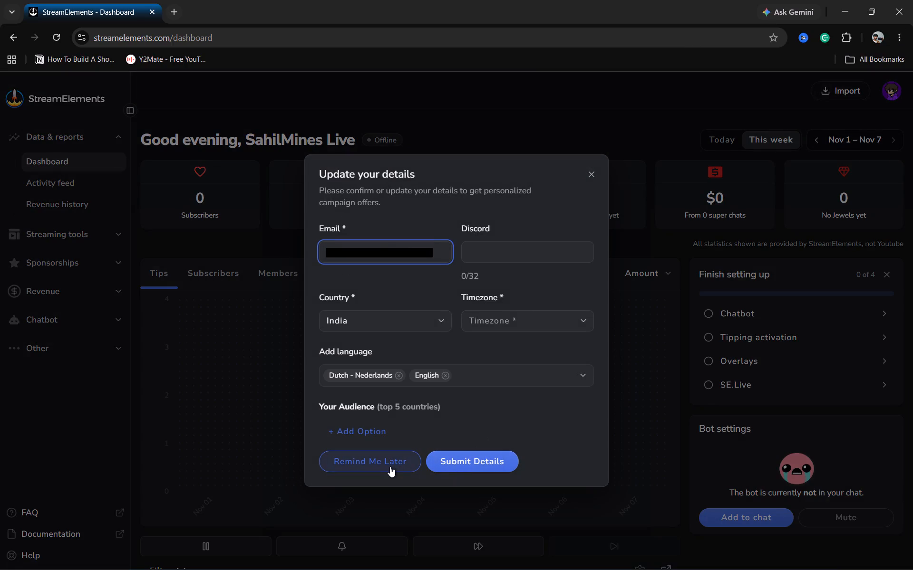
# Postpone the request to update the account details on the StreamElements dashboard.
pyautogui.click(390, 466)
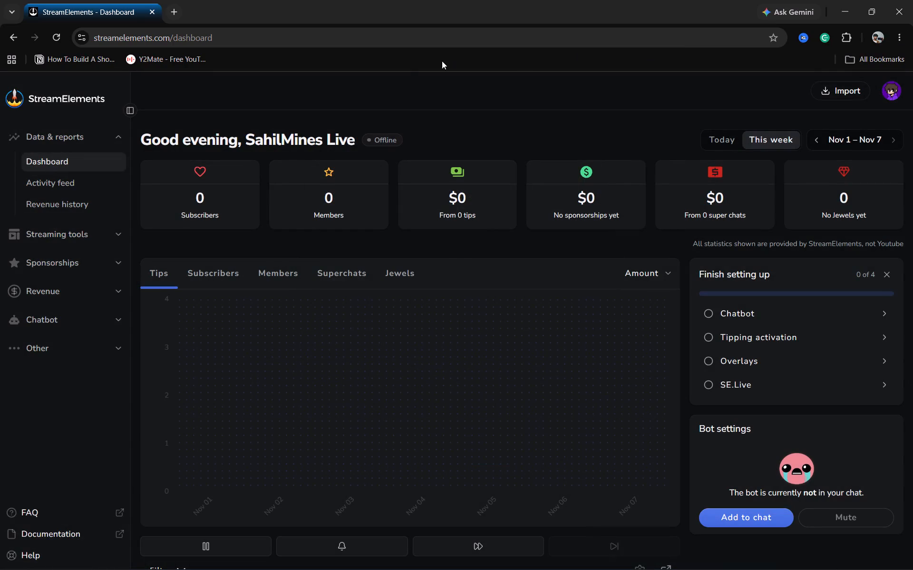
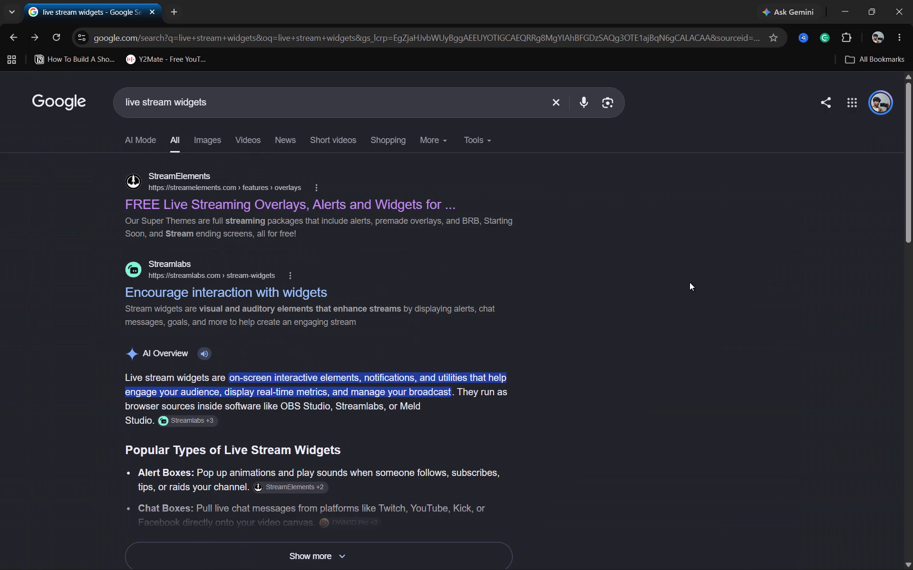
# Replace the current web search with one for "yt subscriber count".
pyautogui.doubleClick(185, 98)
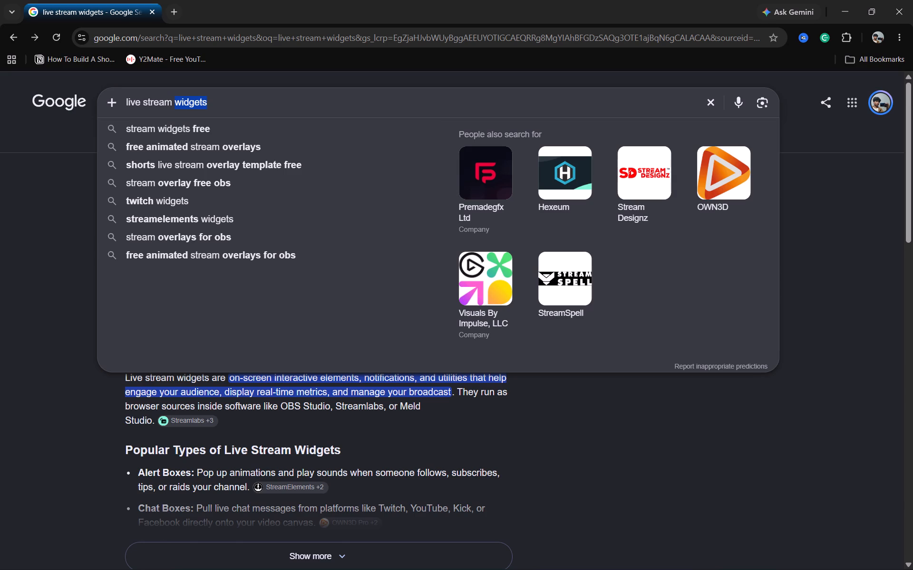
pyautogui.moveTo(269, 108); pyautogui.dragTo(159, 116)
pyautogui.tripleClick(229, 101)
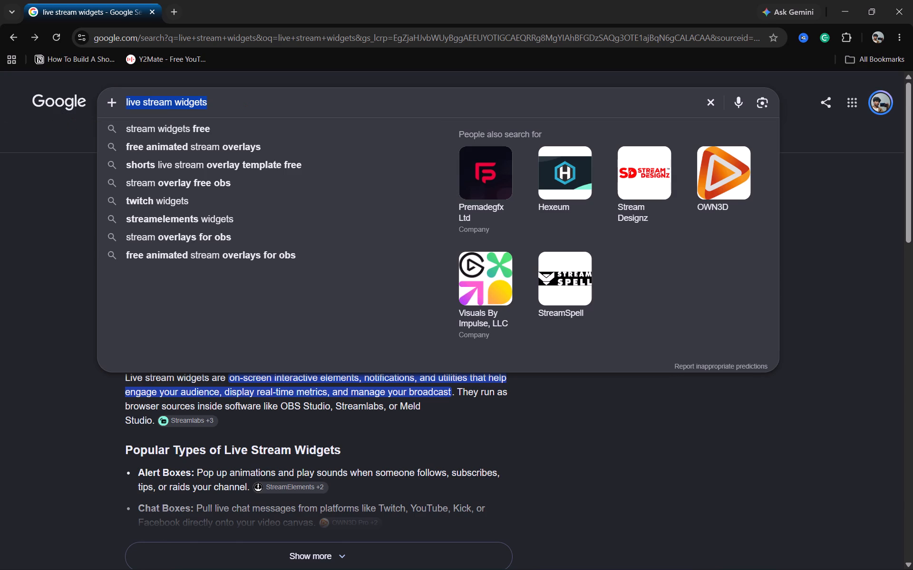
pyautogui.press('BackSpace')
pyautogui.write('yt')
pyautogui.press('space')
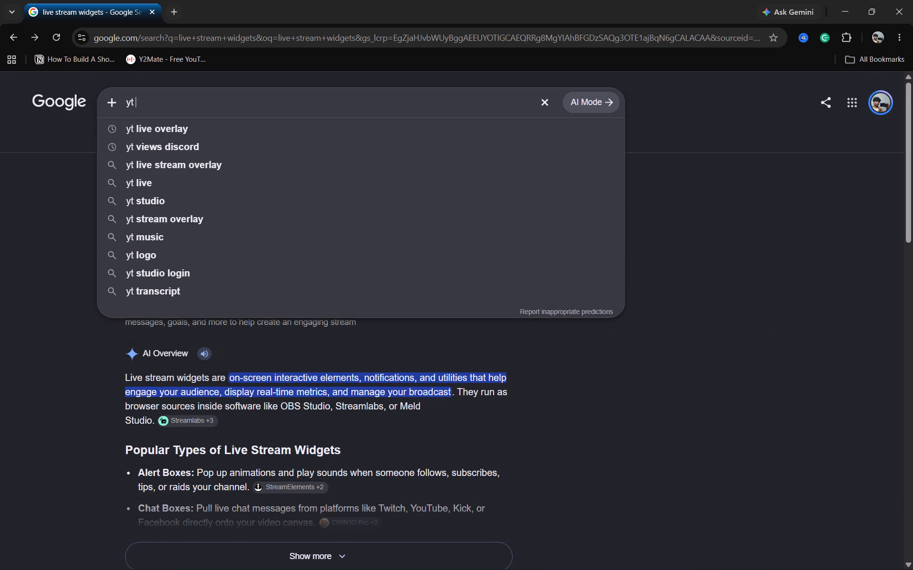
pyautogui.write('subsc')
pyautogui.press('BackSpace')
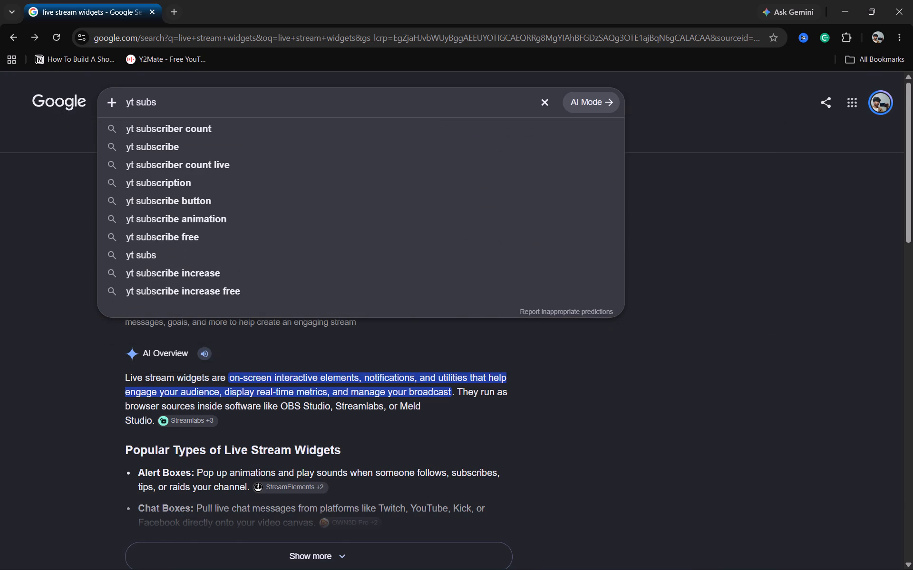
pyautogui.press('Down')
pyautogui.press('Return')
# Look through the results, view the Livecounts.io realtime YouTube subscriber counter page, and return to the results.
pyautogui.scroll(-4, 370, 346)
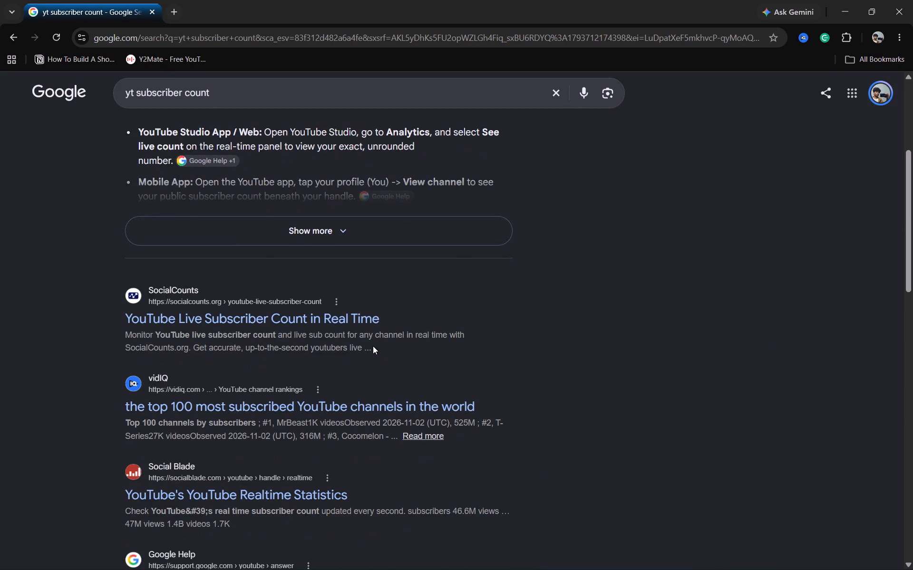
pyautogui.scroll(4, 373, 346)
pyautogui.click(340, 204)
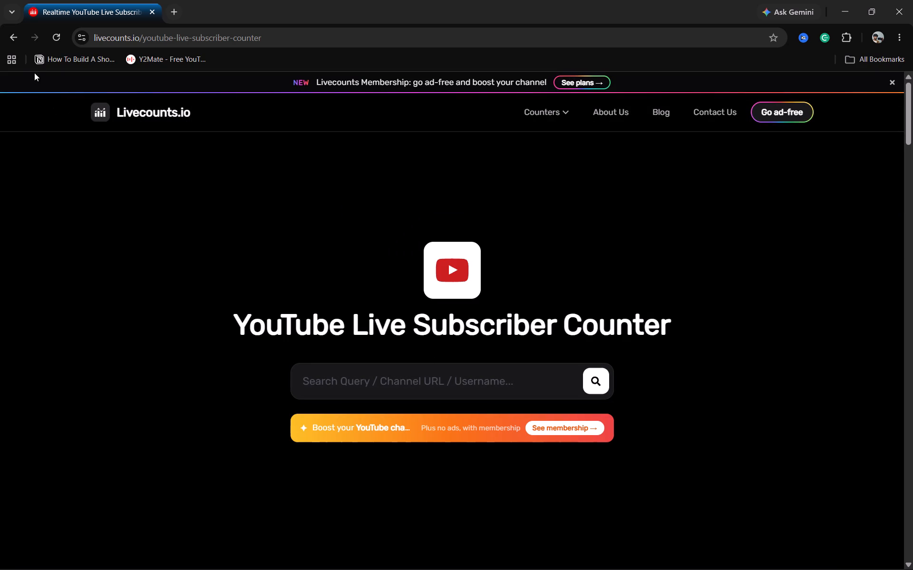
pyautogui.click(16, 38)
# Search for "youtube subscriber goal widget" instead and look through the results for a suitable goal widget.
pyautogui.moveTo(237, 110); pyautogui.dragTo(187, 111)
pyautogui.write('goal')
pyautogui.press('space')
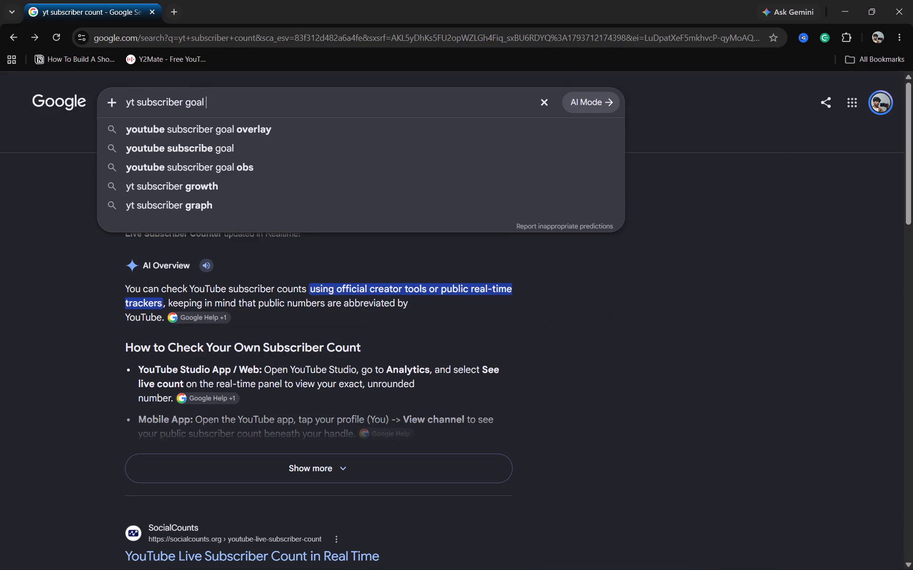
pyautogui.press('BackSpace')
pyautogui.press('BackSpace')
pyautogui.click(280, 129)
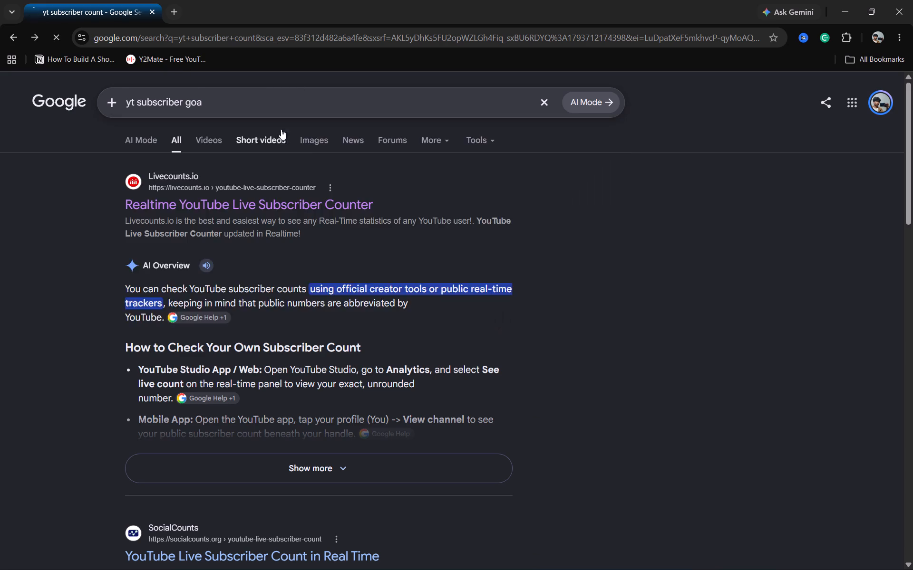
pyautogui.scroll(-5, 299, 270)
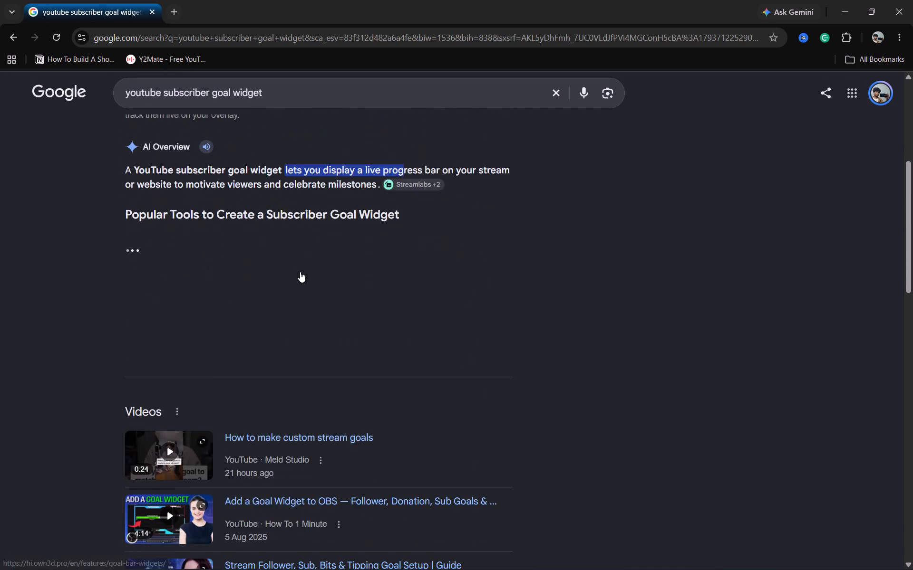
pyautogui.scroll(-11, 300, 272)
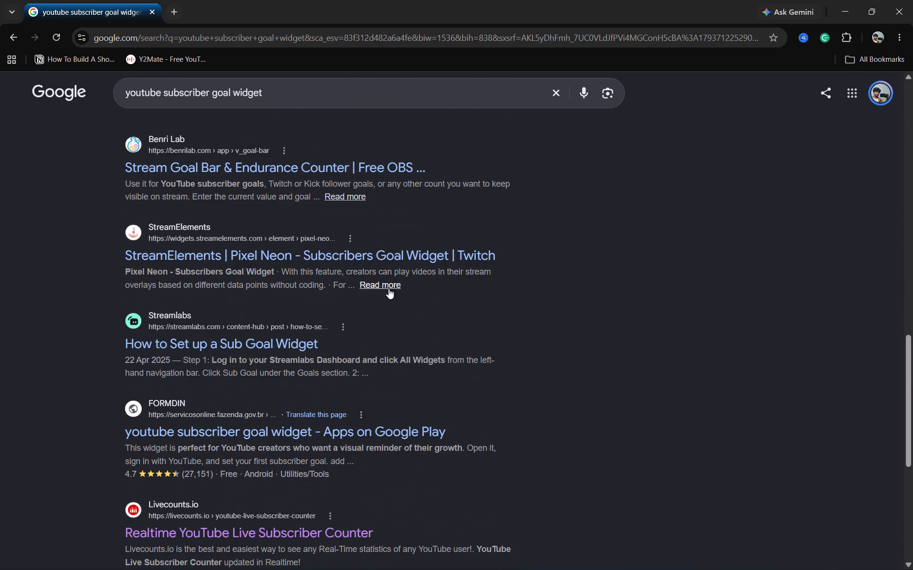
pyautogui.scroll(-3, 602, 315)
pyautogui.hscroll(-1, 587, 410)
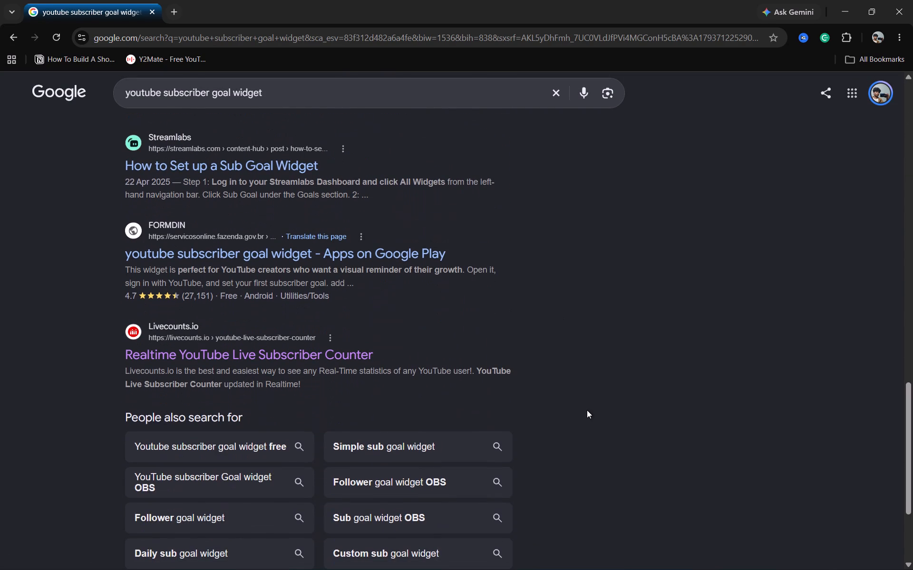
# Switch to Harmonoid Music and pause the song.
pyautogui.press('space')
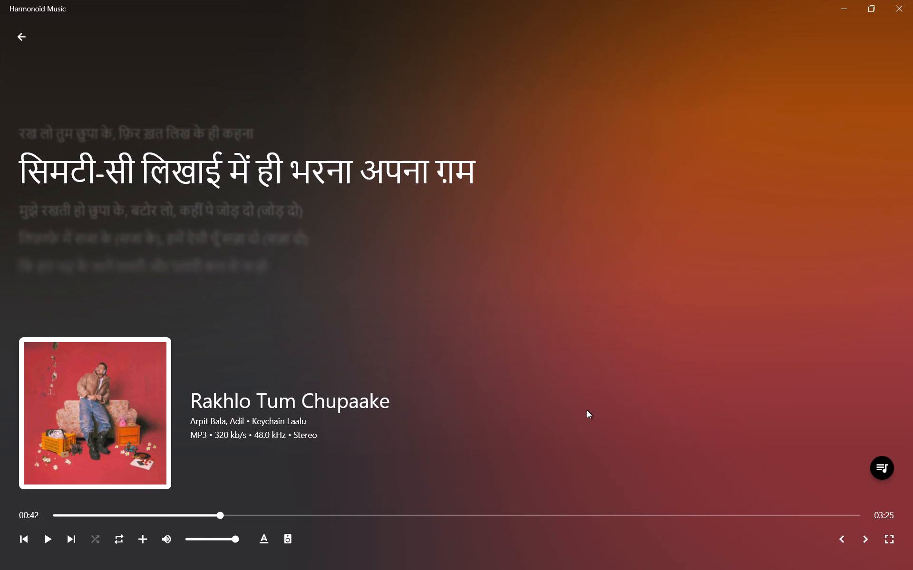
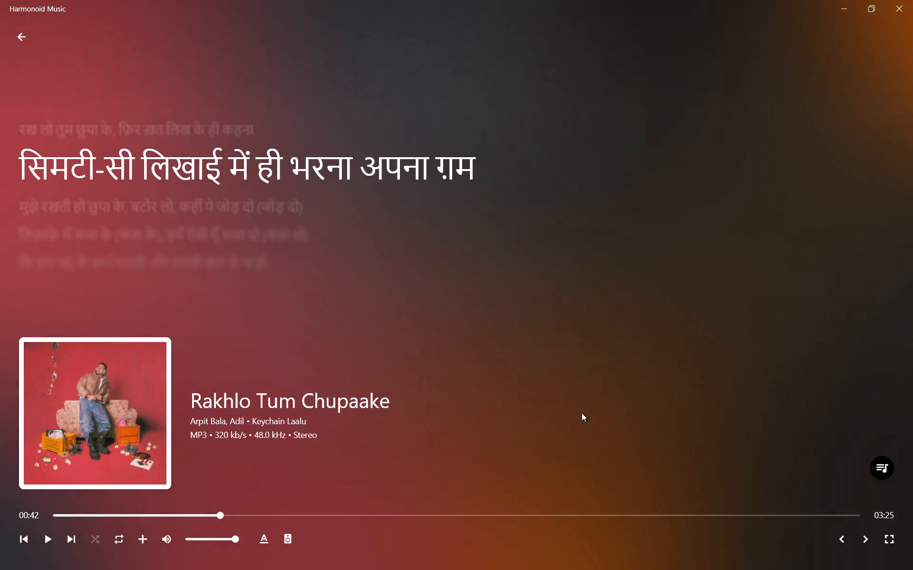
# Close the Harmonoid Music player and the browser window with the subscriber goal widget results.
pyautogui.click(912, 0)
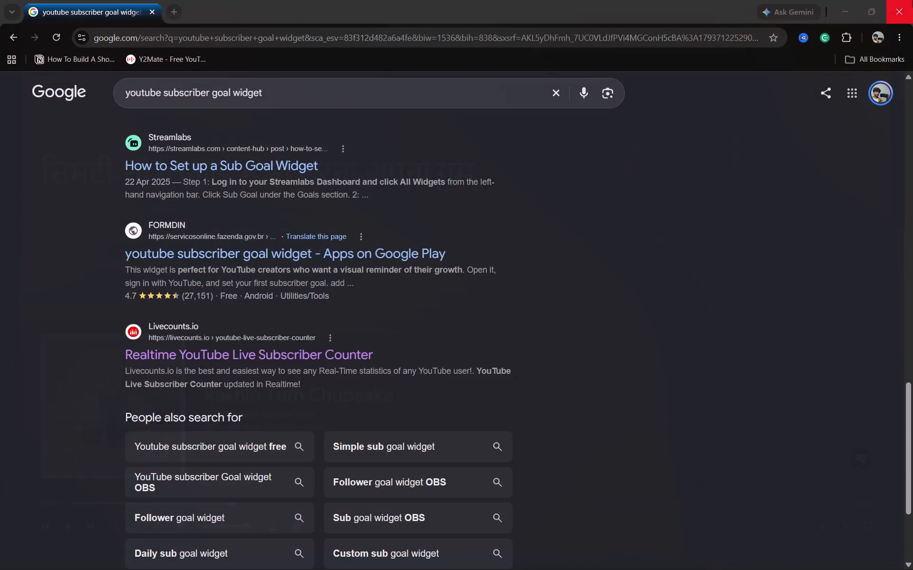
pyautogui.click(912, 0)
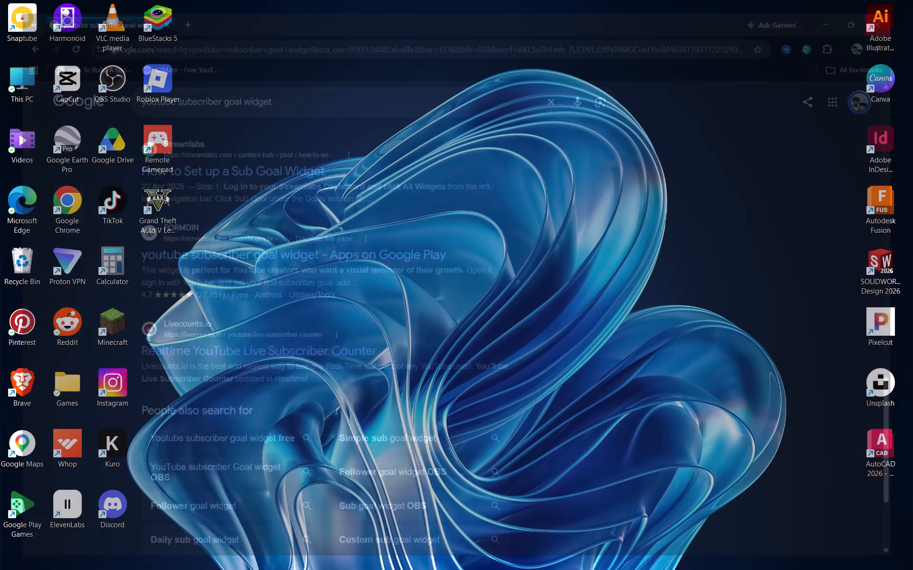
# Switch to OBS Studio and inspect the full widget URL in the properties of the GTA V scene's Sub Goal source.
pyautogui.click(565, 564)
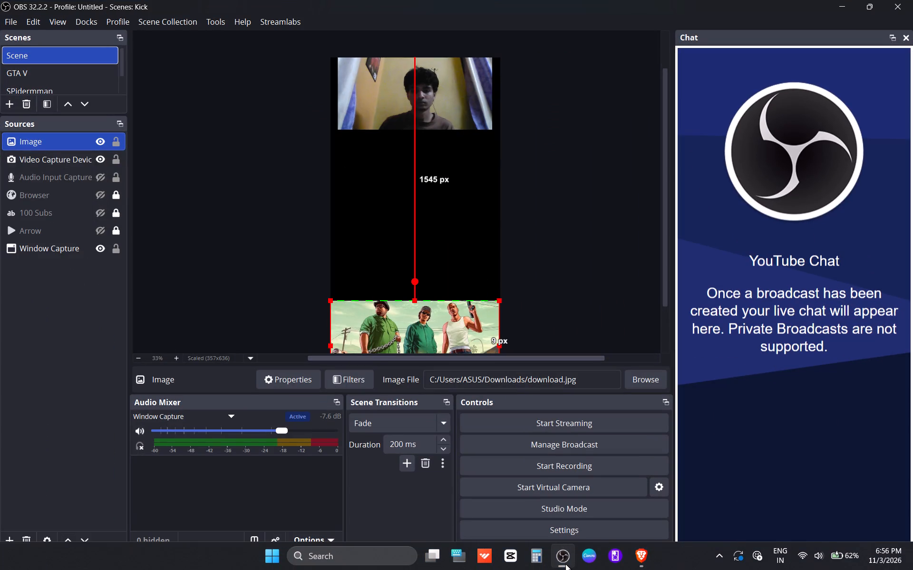
pyautogui.click(637, 79)
pyautogui.click(40, 72)
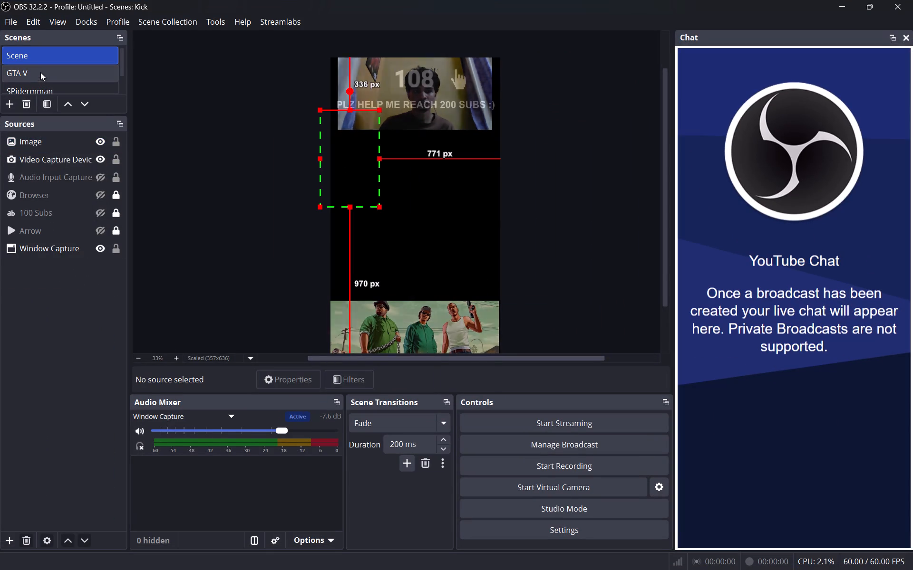
pyautogui.click(74, 254)
pyautogui.doubleClick(73, 254)
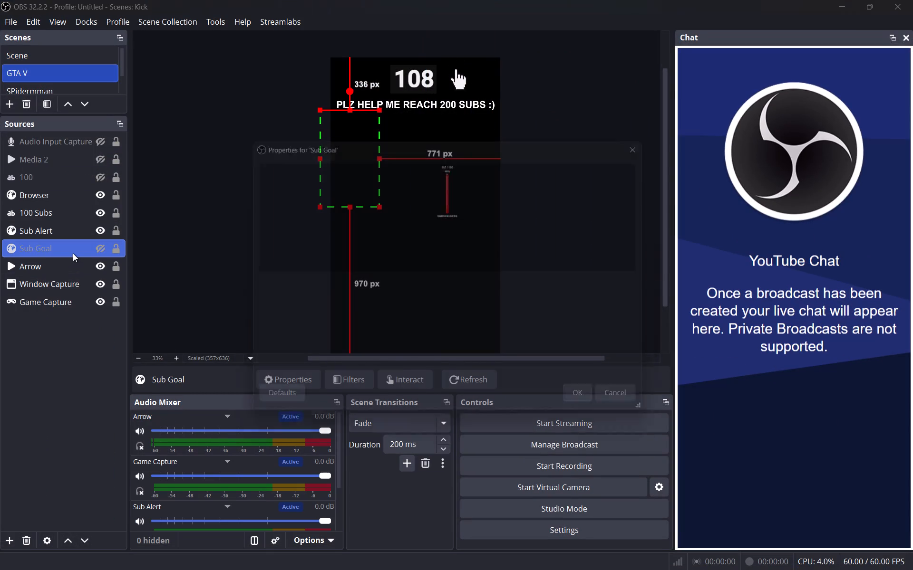
pyautogui.click(595, 309)
pyautogui.moveTo(595, 309); pyautogui.dragTo(505, 308)
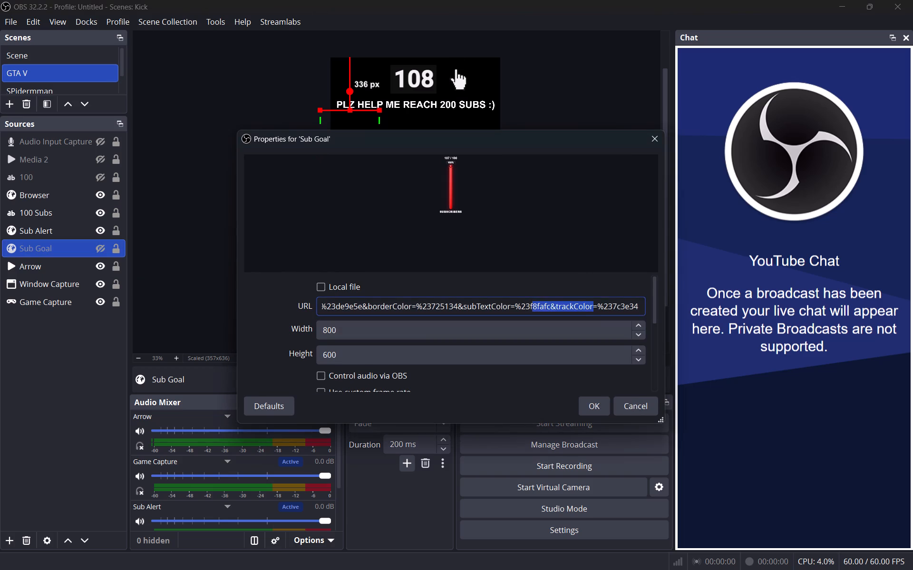
pyautogui.moveTo(505, 308); pyautogui.dragTo(295, 312)
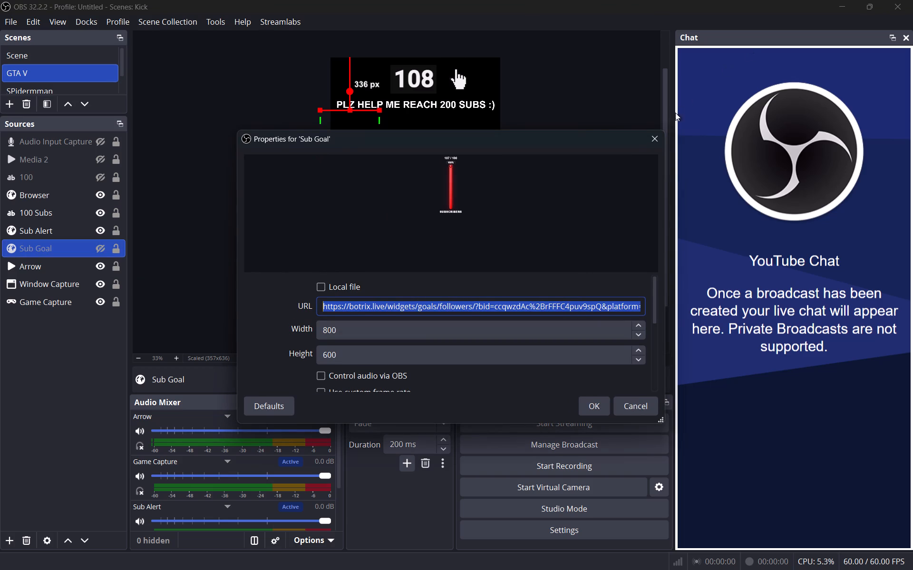
pyautogui.click(639, 135)
pyautogui.click(646, 136)
pyautogui.click(830, 0)
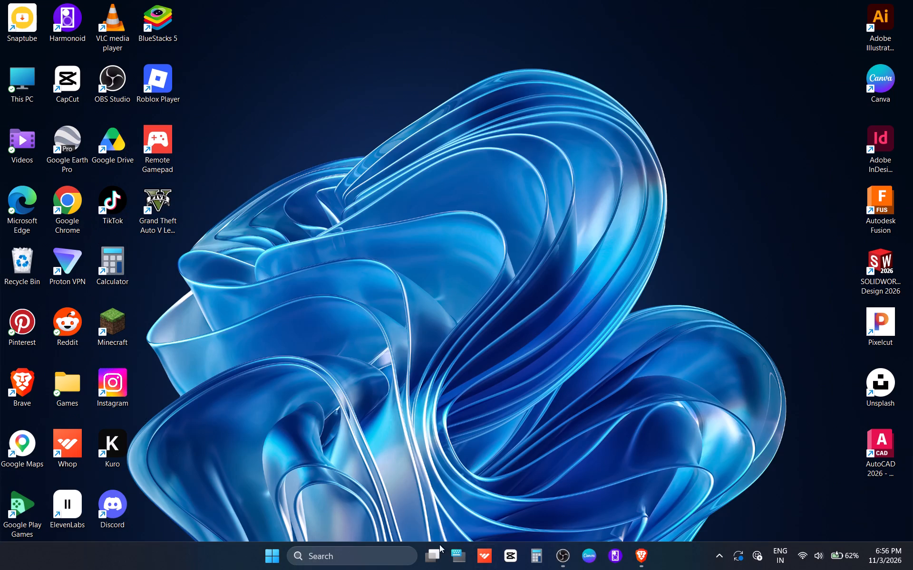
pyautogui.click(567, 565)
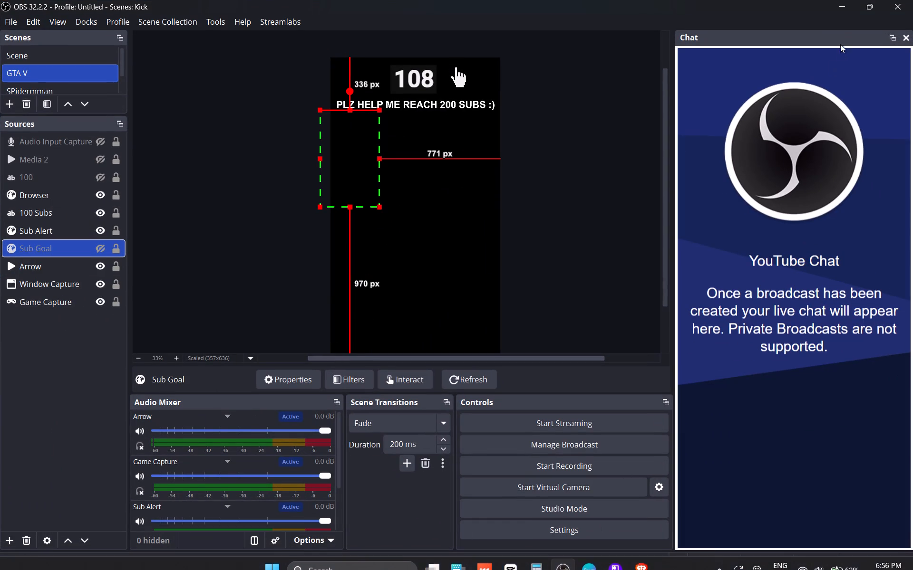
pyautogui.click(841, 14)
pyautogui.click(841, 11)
# Open Google Chrome on a new tab.
pyautogui.doubleClick(76, 216)
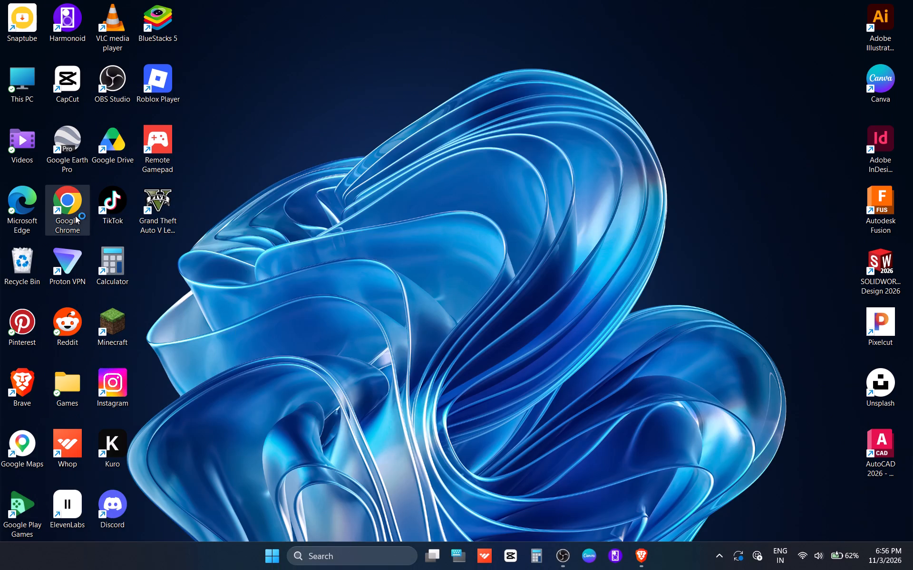
pyautogui.click(479, 334)
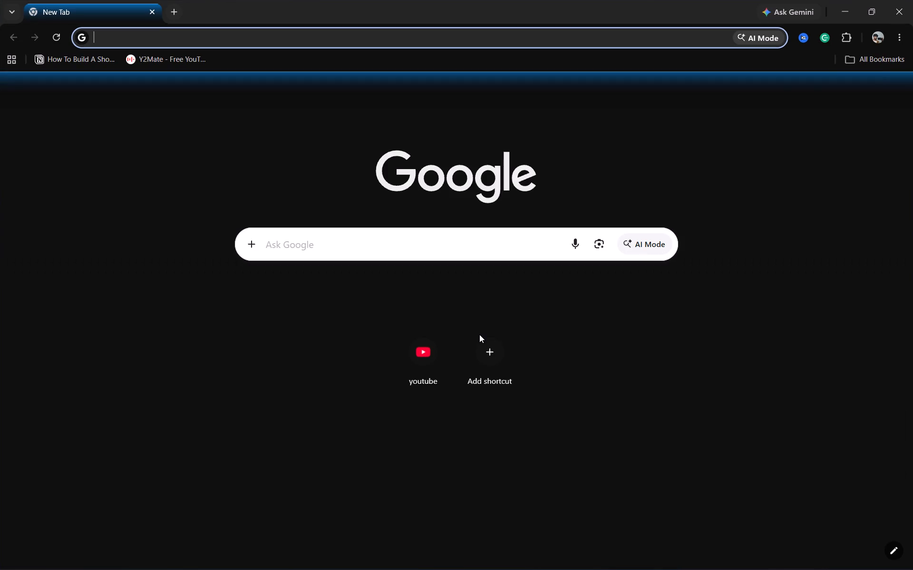
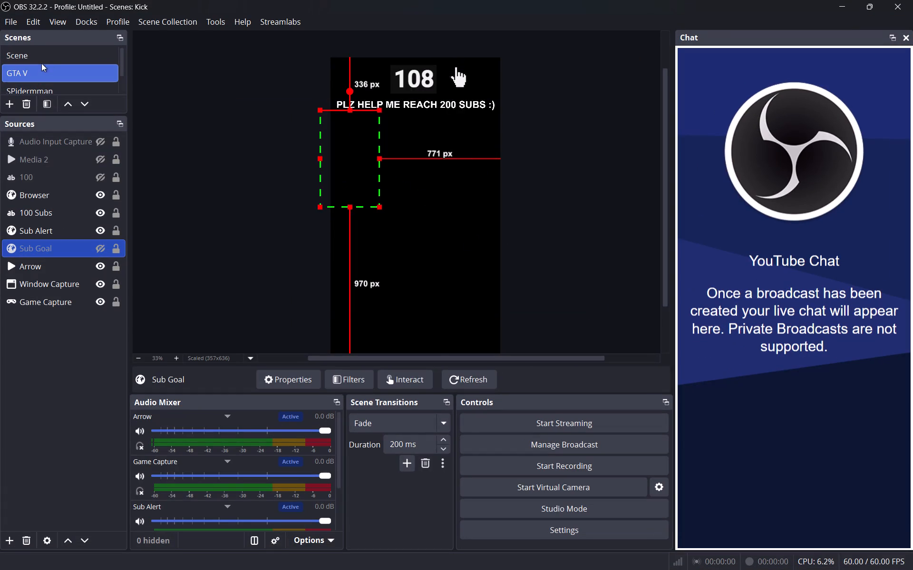
# Switch to the scene named Scene.
pyautogui.click(40, 55)
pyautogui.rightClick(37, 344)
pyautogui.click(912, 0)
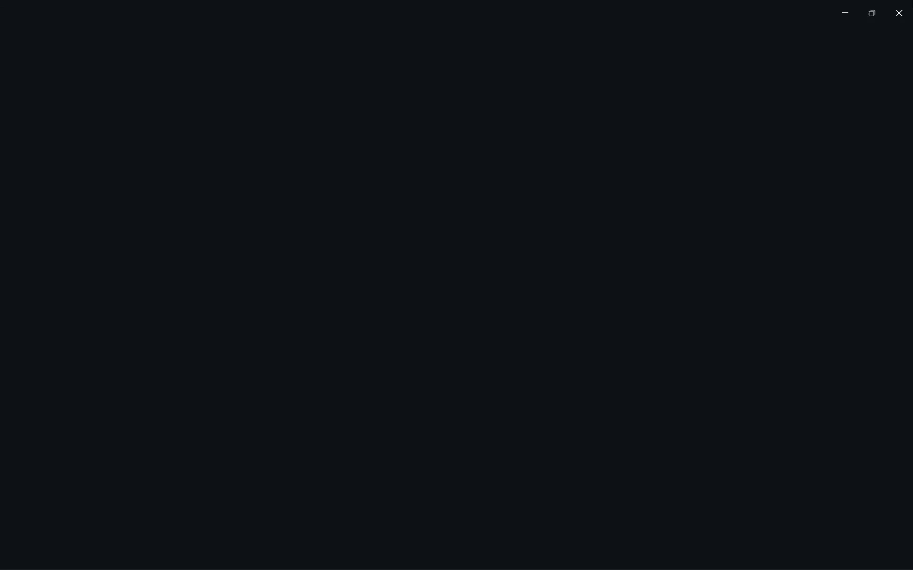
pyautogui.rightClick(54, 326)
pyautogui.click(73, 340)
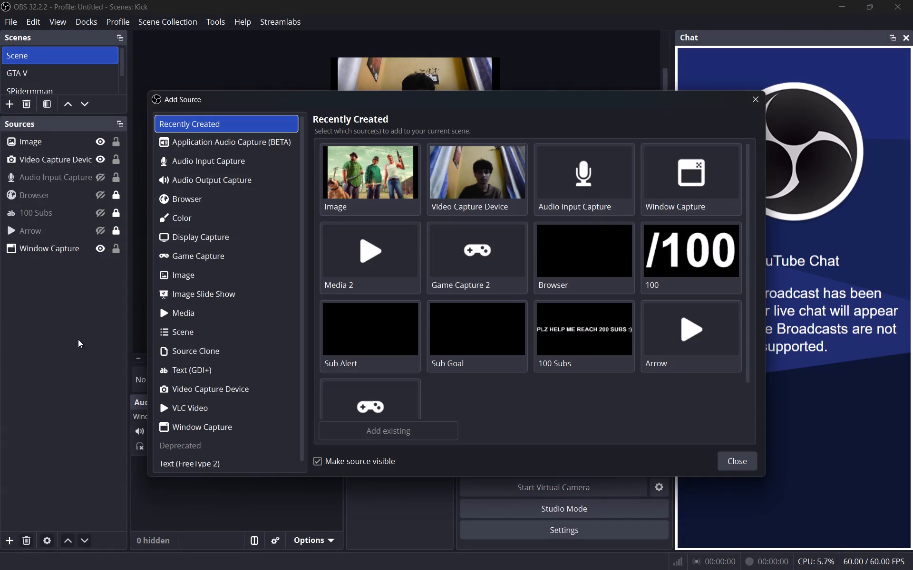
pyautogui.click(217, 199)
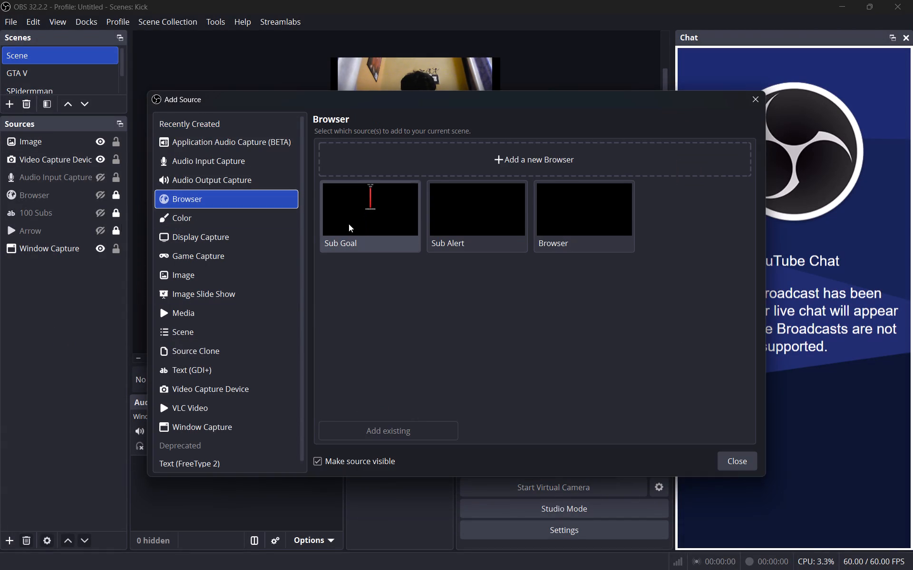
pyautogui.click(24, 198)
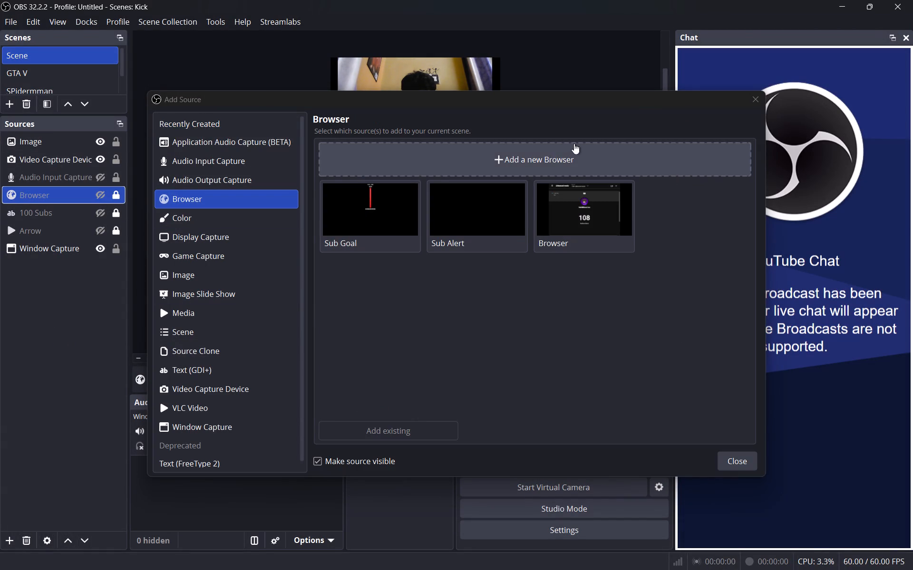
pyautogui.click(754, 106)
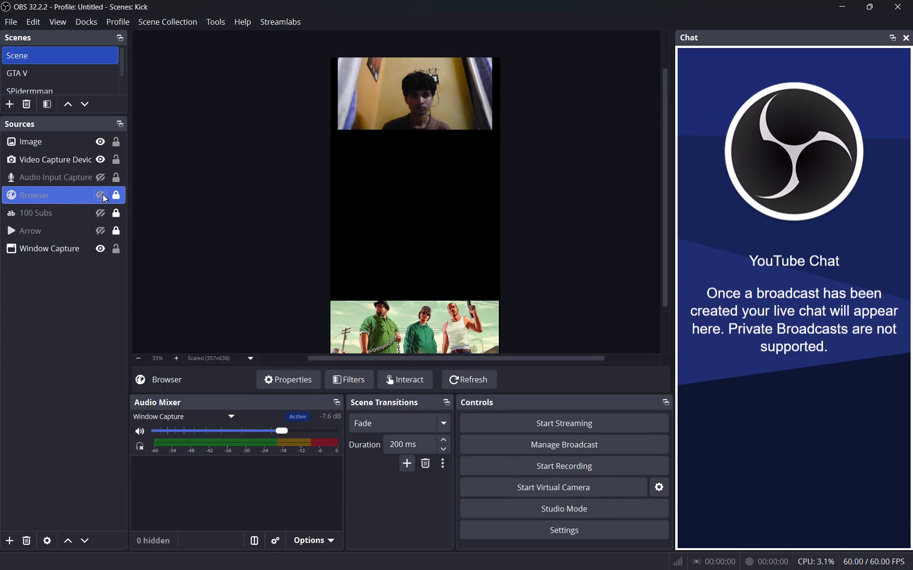
# Show the existing Browser source briefly, check its properties, and hide it again.
pyautogui.click(99, 192)
pyautogui.click(95, 193)
pyautogui.click(95, 193)
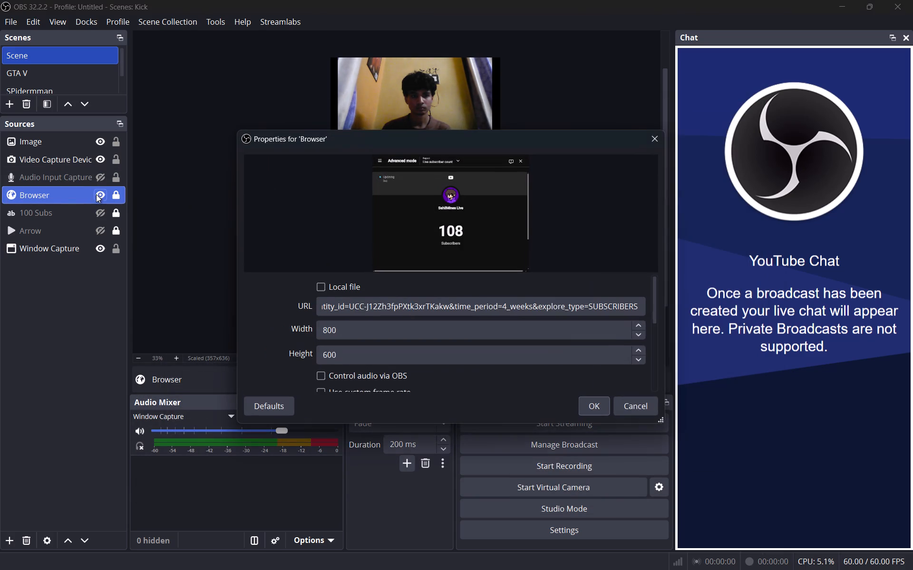
pyautogui.click(98, 194)
pyautogui.click(654, 142)
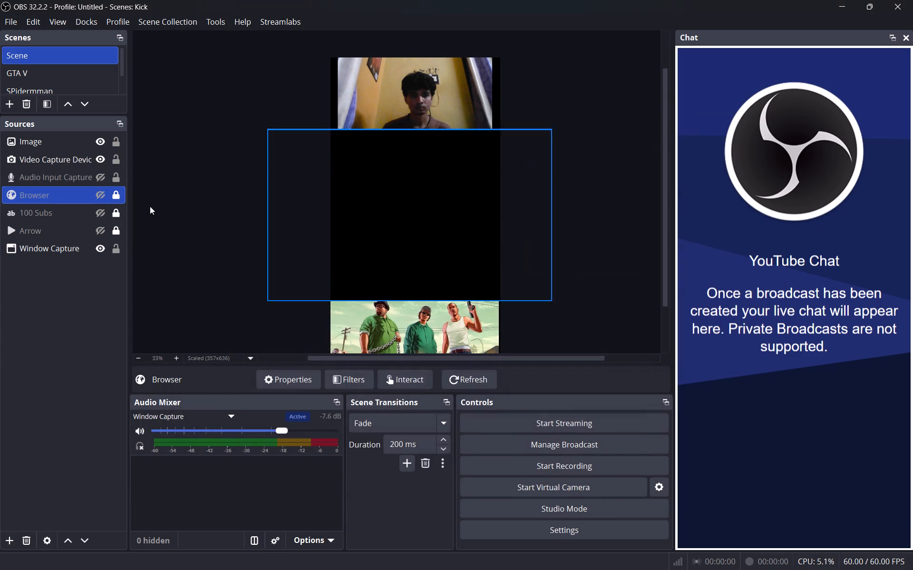
# Add a new browser source to the scene, replacing its default URL with the copied goal widget link.
pyautogui.click(69, 388)
pyautogui.rightClick(69, 388)
pyautogui.click(90, 397)
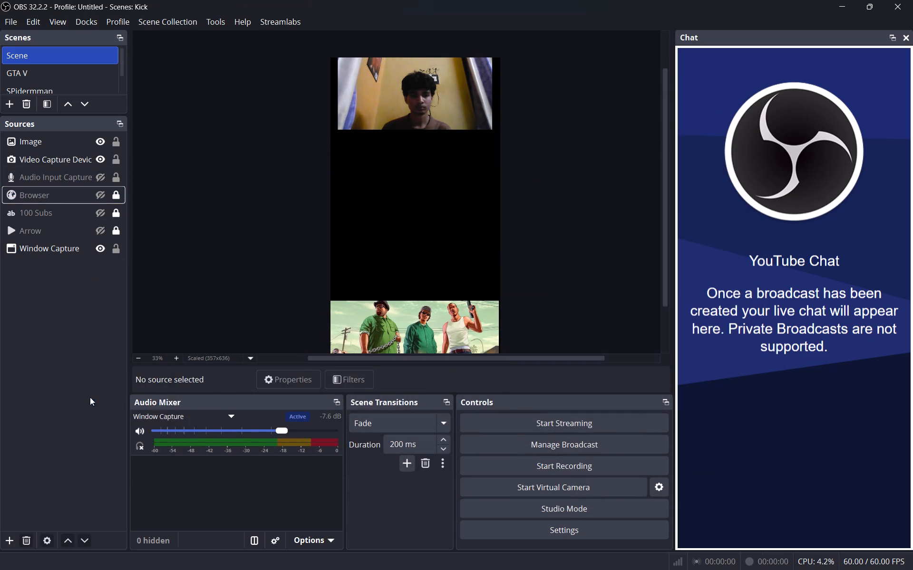
pyautogui.doubleClick(216, 206)
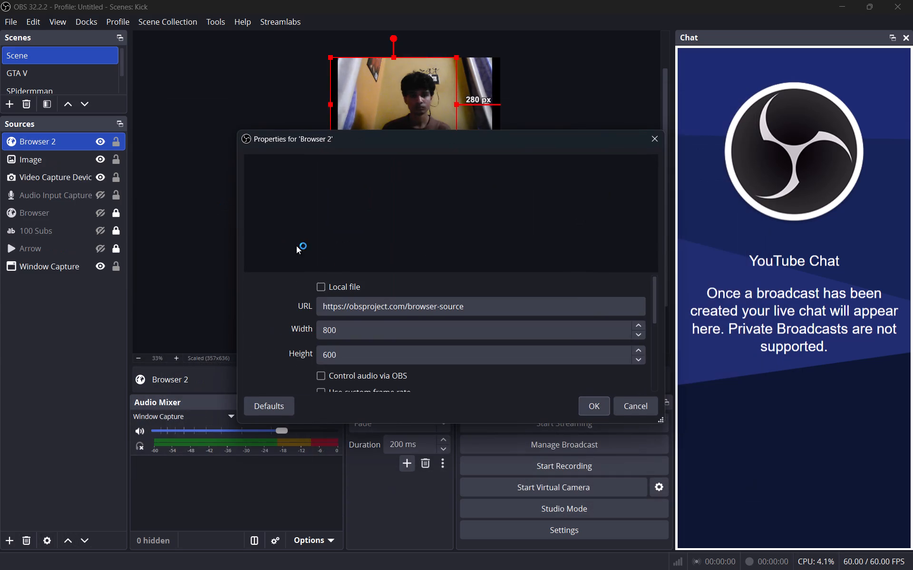
pyautogui.moveTo(490, 303); pyautogui.dragTo(199, 299)
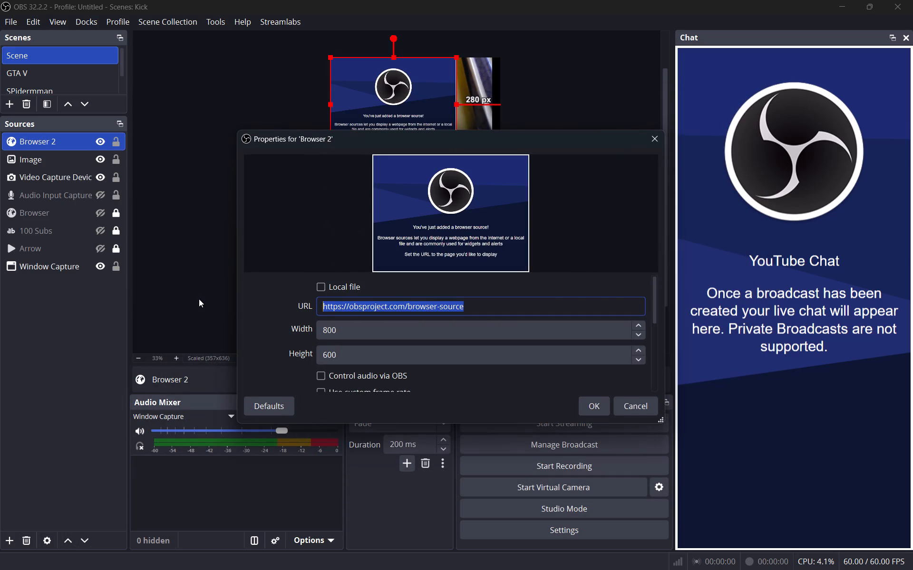
pyautogui.hotkey('ctrl', 'v')
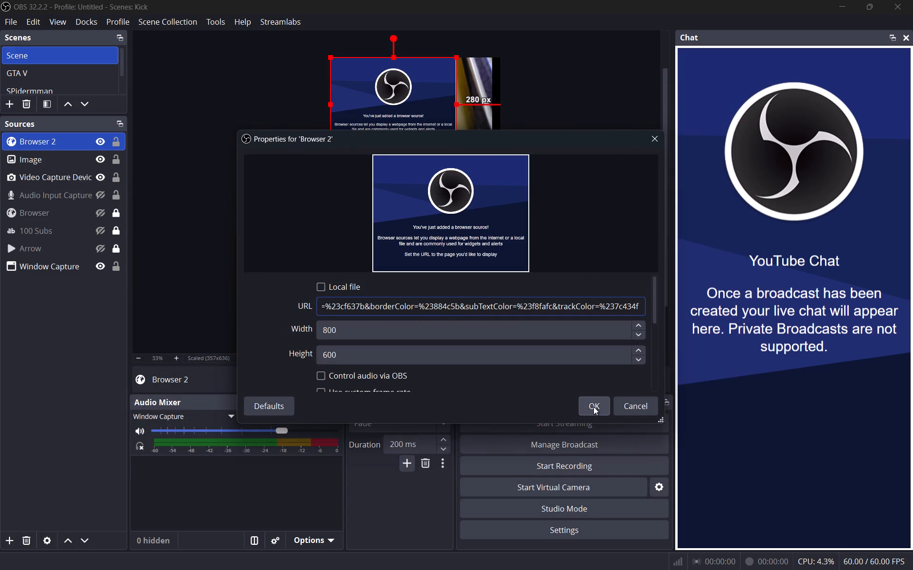
pyautogui.scroll(-1, 499, 358)
pyautogui.click(596, 411)
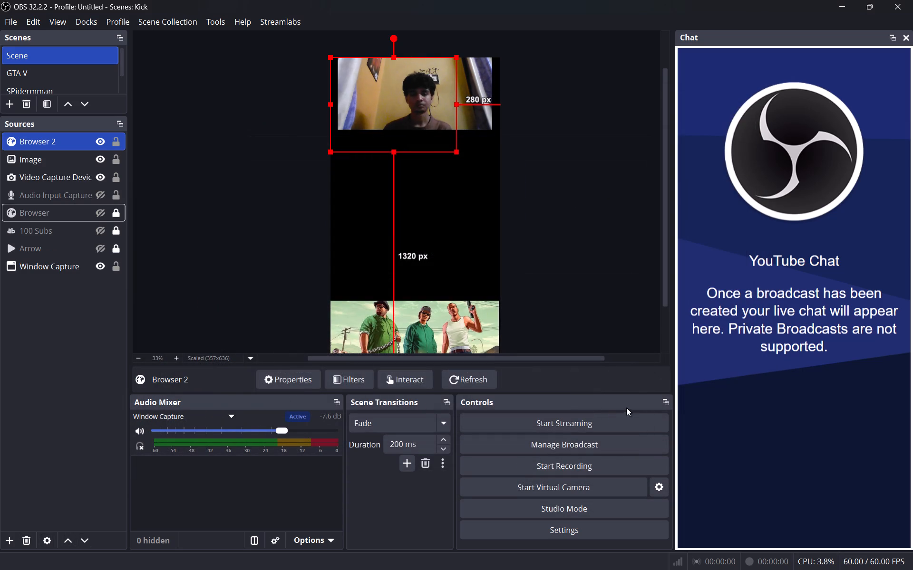
# Move the new goal widget directly below the webcam, about 458 px from the canvas top and roughly centred horizontally.
pyautogui.moveTo(435, 111); pyautogui.dragTo(434, 117)
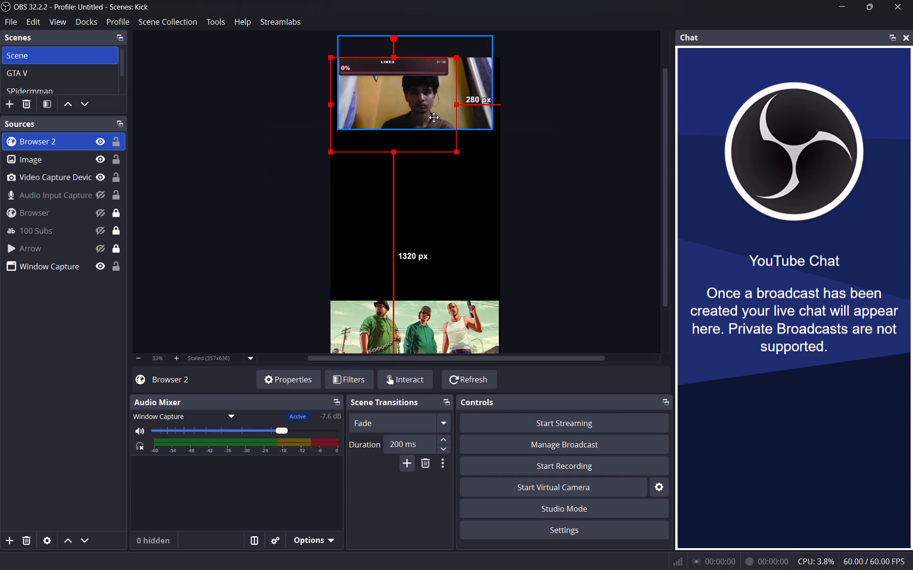
pyautogui.moveTo(434, 117); pyautogui.dragTo(456, 187)
pyautogui.click(634, 95)
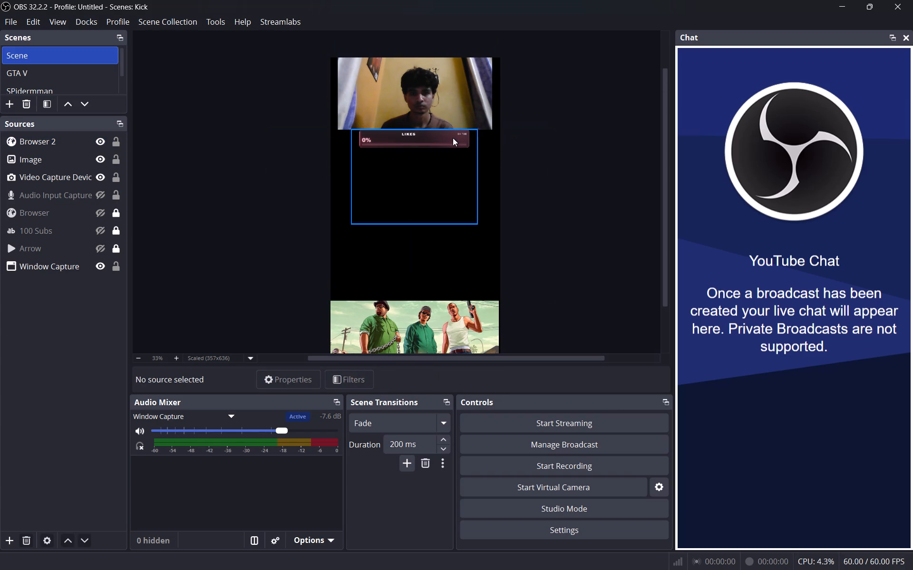
pyautogui.click(452, 139)
pyautogui.click(452, 139)
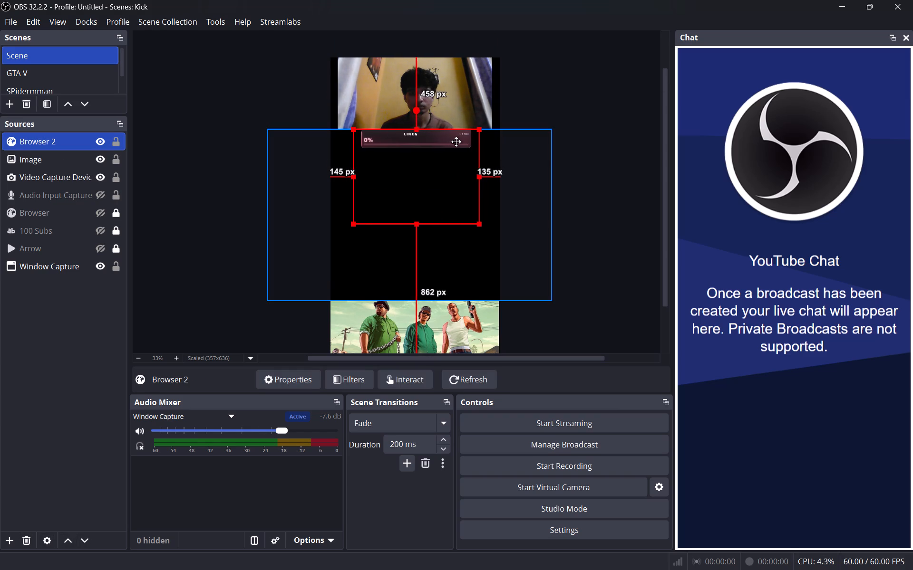
pyautogui.click(574, 86)
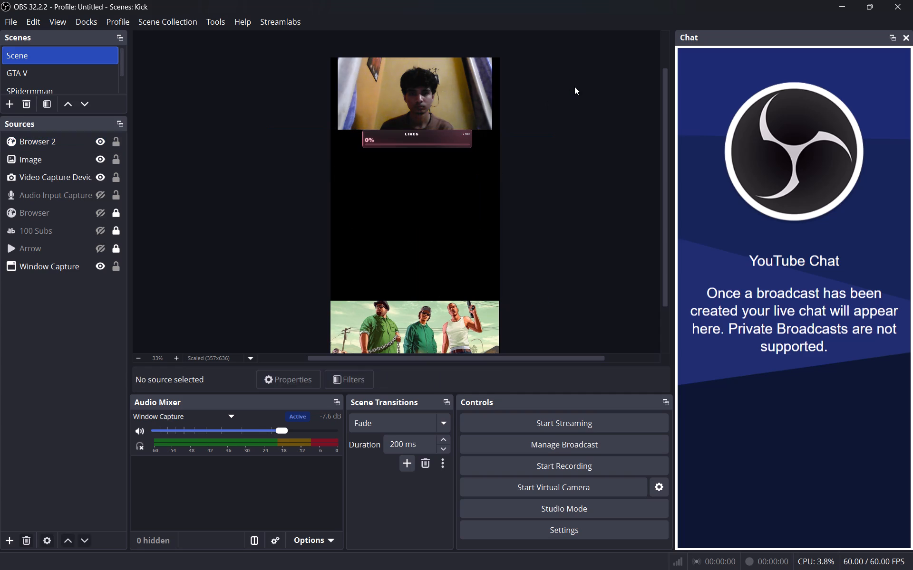
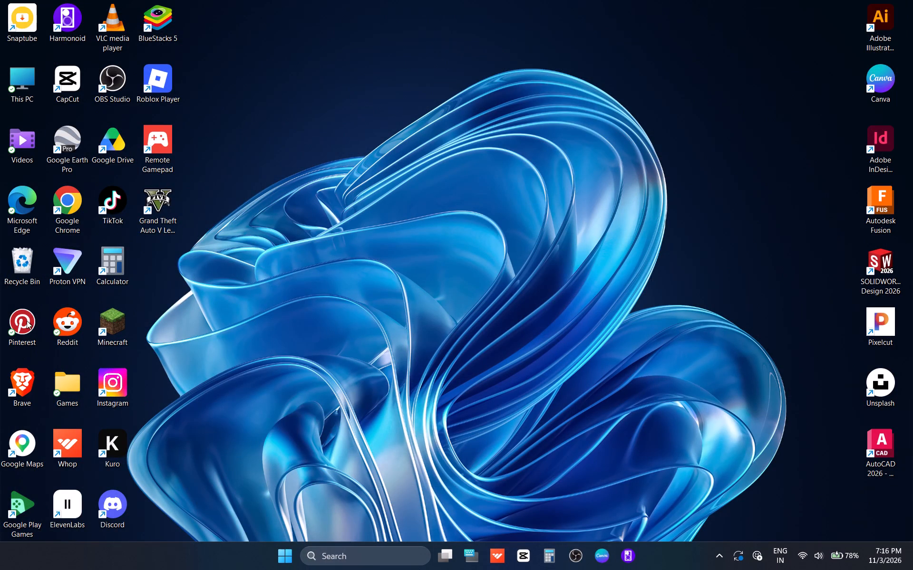
# Switch to the Brave browser and search YouTube for techno gamerz.
pyautogui.doubleClick(23, 372)
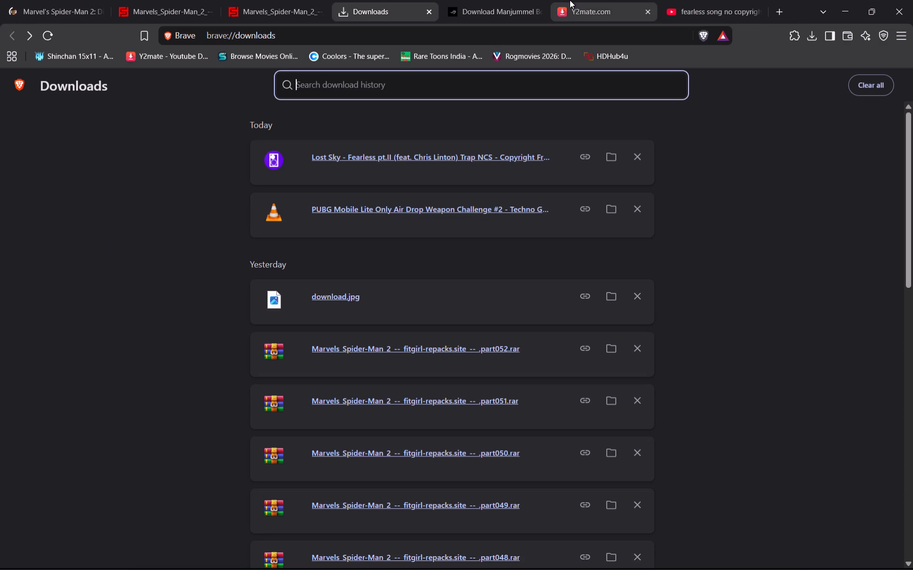
pyautogui.click(682, 0)
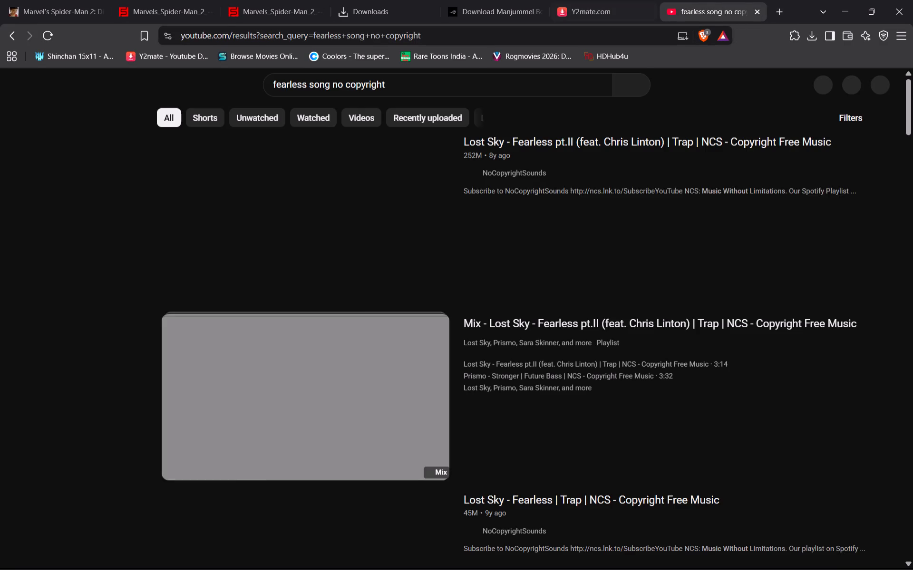
pyautogui.moveTo(408, 85); pyautogui.dragTo(129, 107)
pyautogui.write('te')
pyautogui.press('c')
pyautogui.write('hn')
pyautogui.write('on')
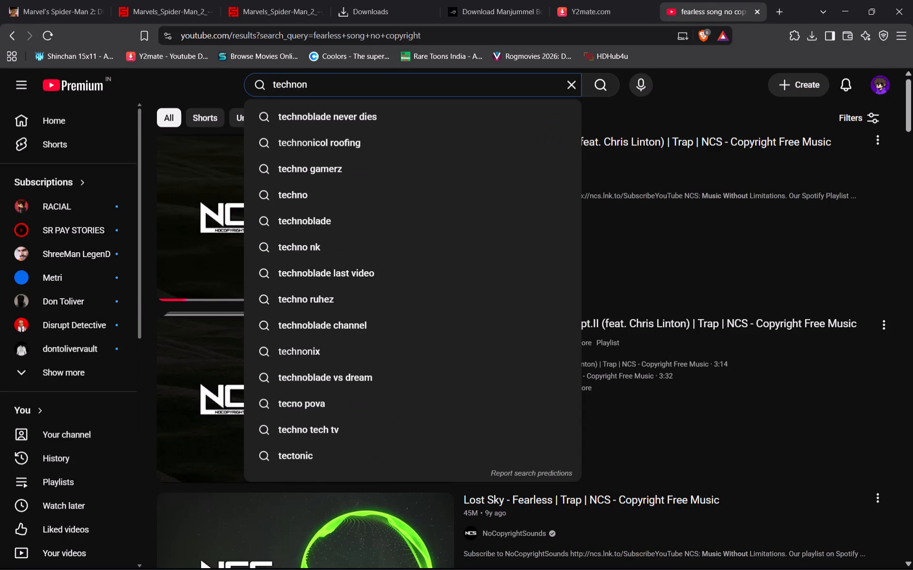
pyautogui.press('BackSpace')
pyautogui.click(335, 111)
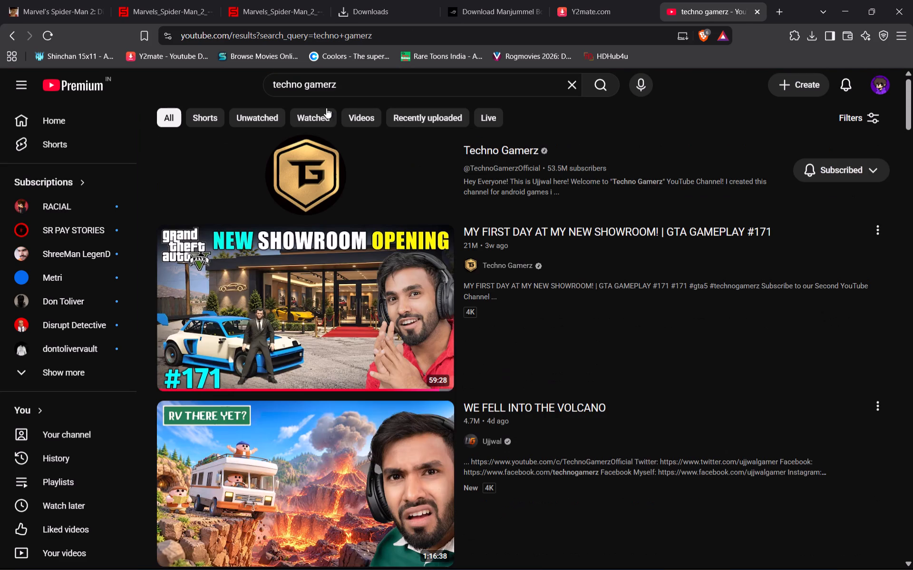
# Preview the volcano, the new showroom (from its beginning) and the tornado island videos in turn, returning to the search results.
pyautogui.click(323, 467)
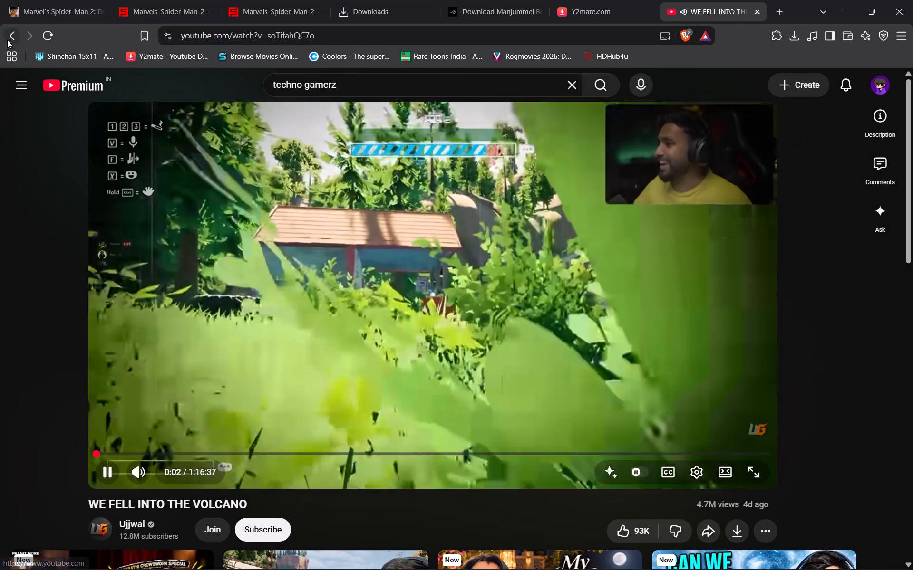
pyautogui.click(7, 40)
pyautogui.click(341, 278)
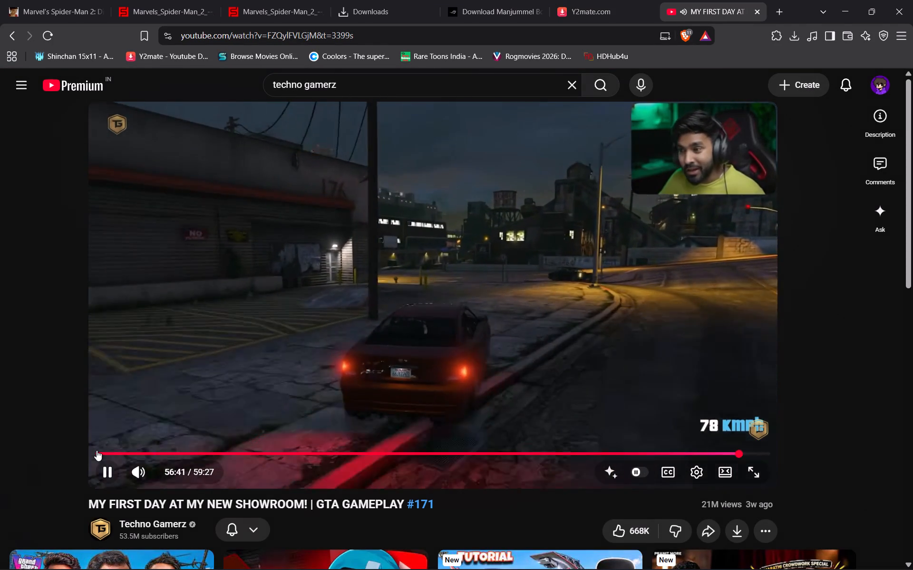
pyautogui.click(97, 450)
pyautogui.moveTo(96, 451); pyautogui.dragTo(76, 450)
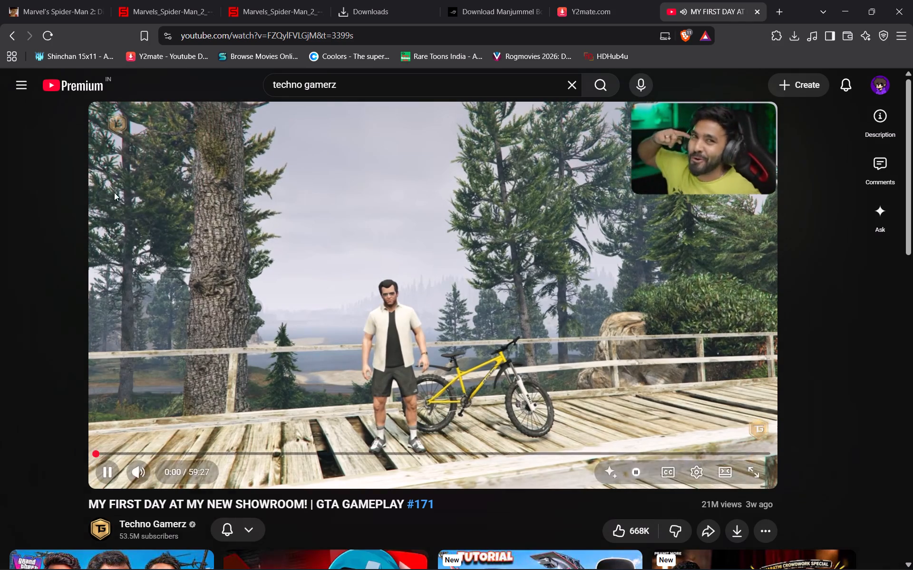
pyautogui.click(13, 39)
pyautogui.scroll(-4, 293, 293)
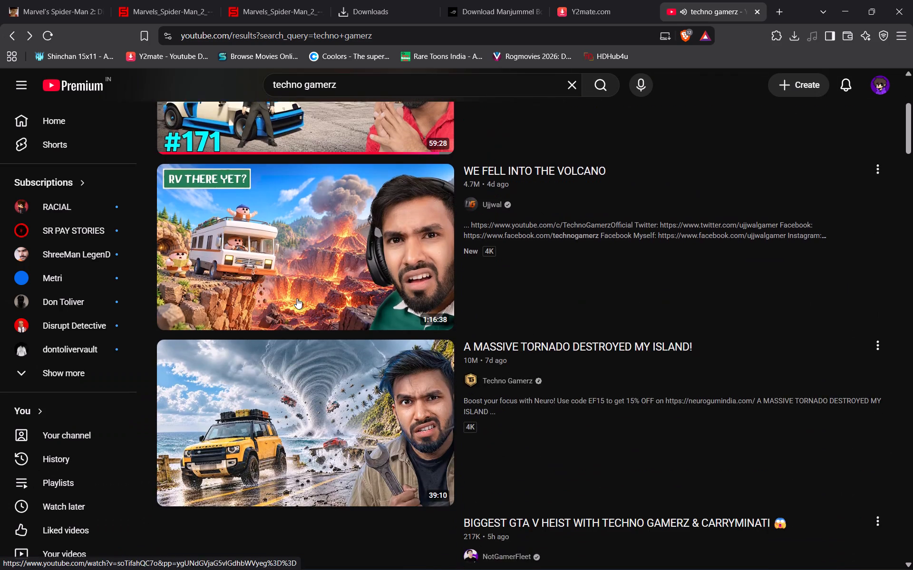
pyautogui.scroll(-3, 297, 298)
pyautogui.click(299, 259)
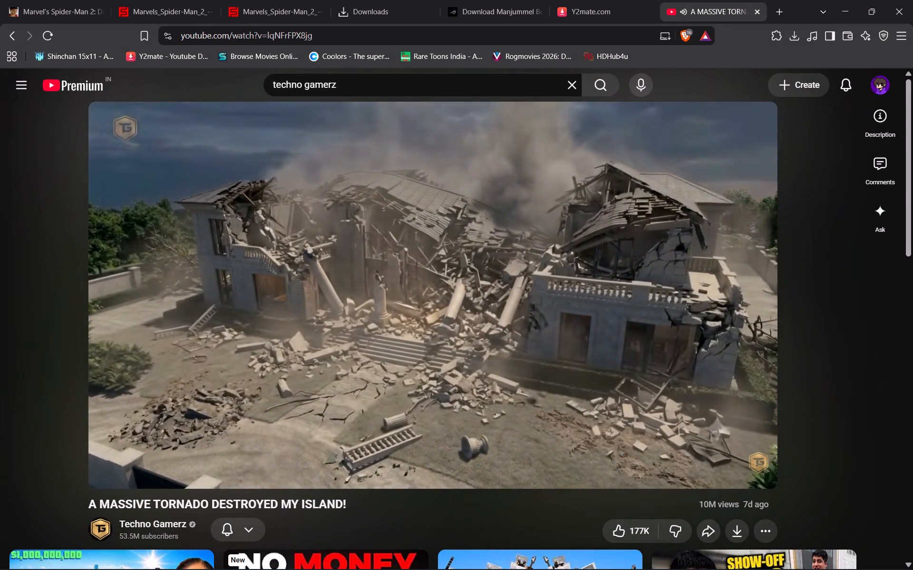
pyautogui.click(1, 34)
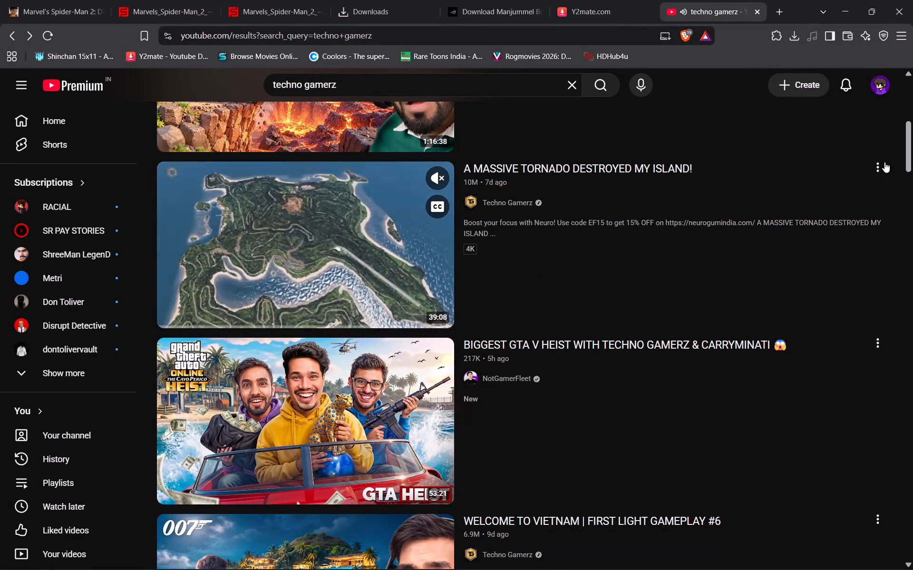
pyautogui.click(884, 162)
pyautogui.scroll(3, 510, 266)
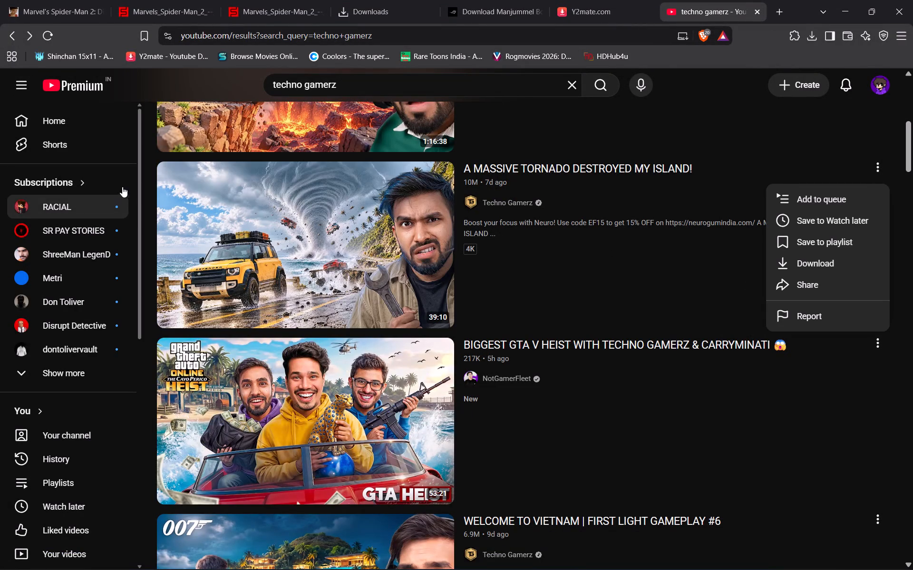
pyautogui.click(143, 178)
# Copy the share link of the video WE FELL INTO THE VOLCANO.
pyautogui.scroll(4, 154, 184)
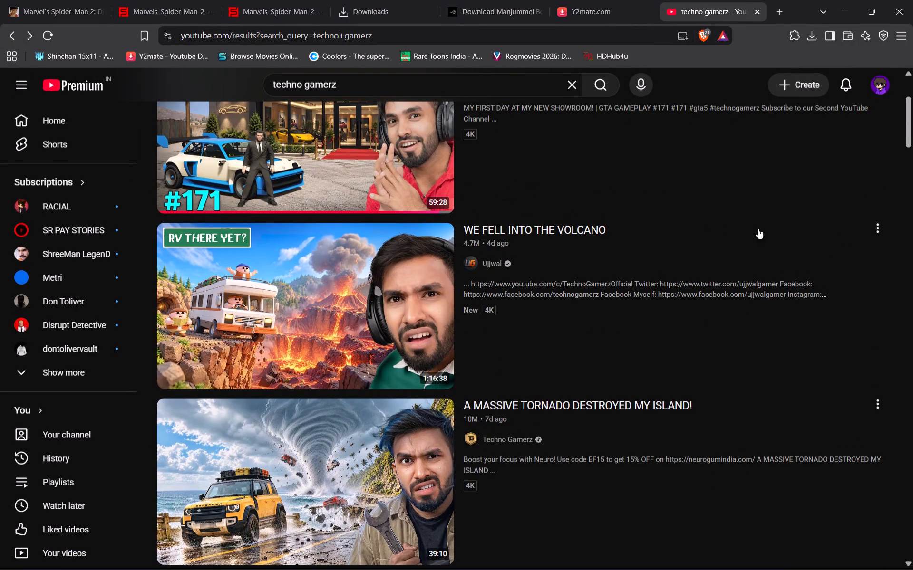
pyautogui.click(872, 226)
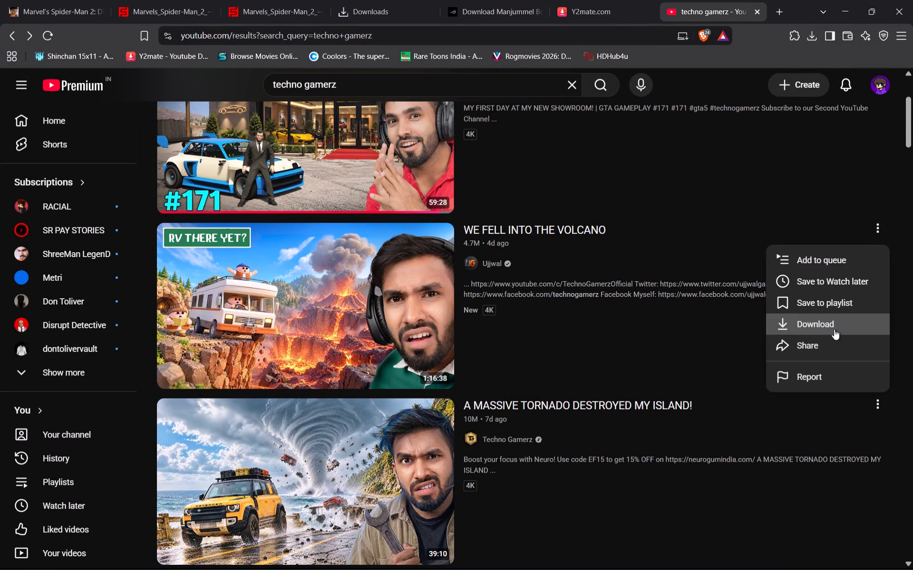
pyautogui.click(833, 342)
pyautogui.click(559, 381)
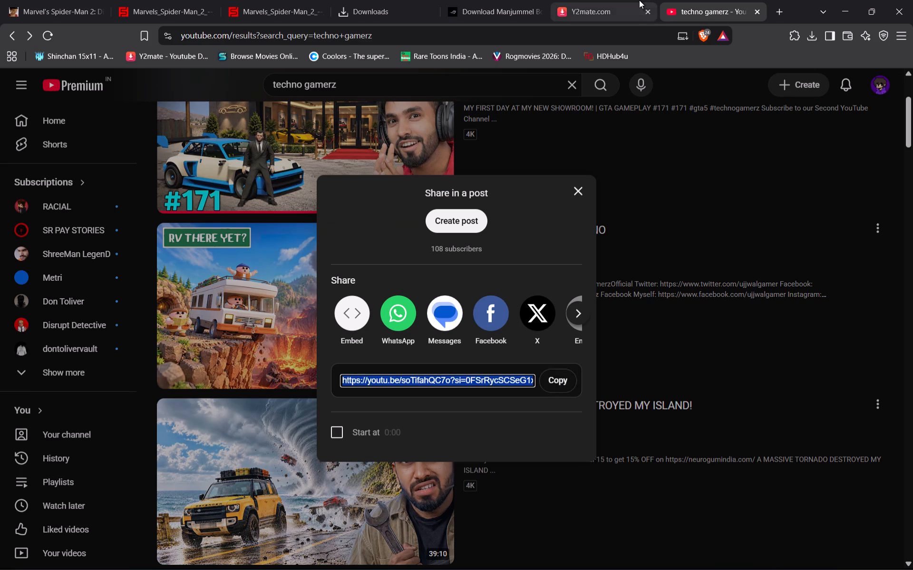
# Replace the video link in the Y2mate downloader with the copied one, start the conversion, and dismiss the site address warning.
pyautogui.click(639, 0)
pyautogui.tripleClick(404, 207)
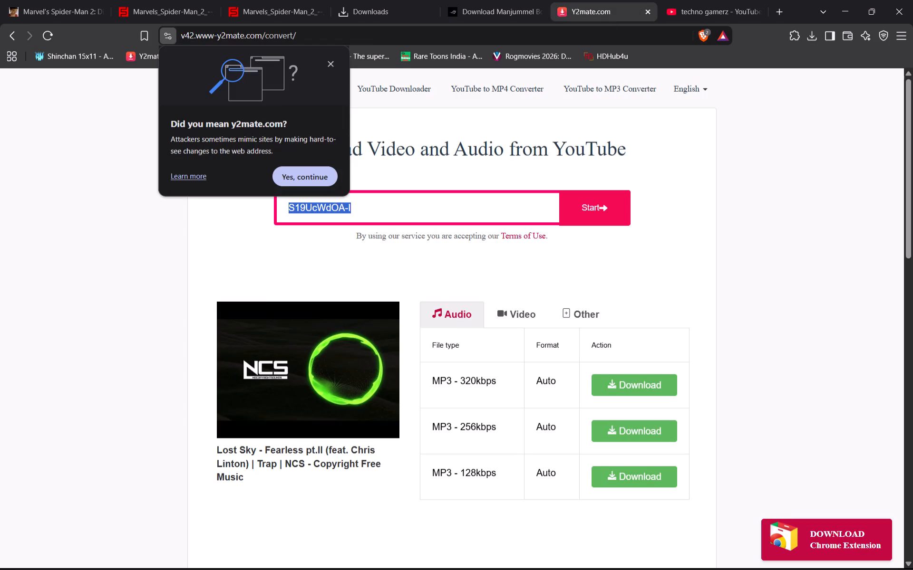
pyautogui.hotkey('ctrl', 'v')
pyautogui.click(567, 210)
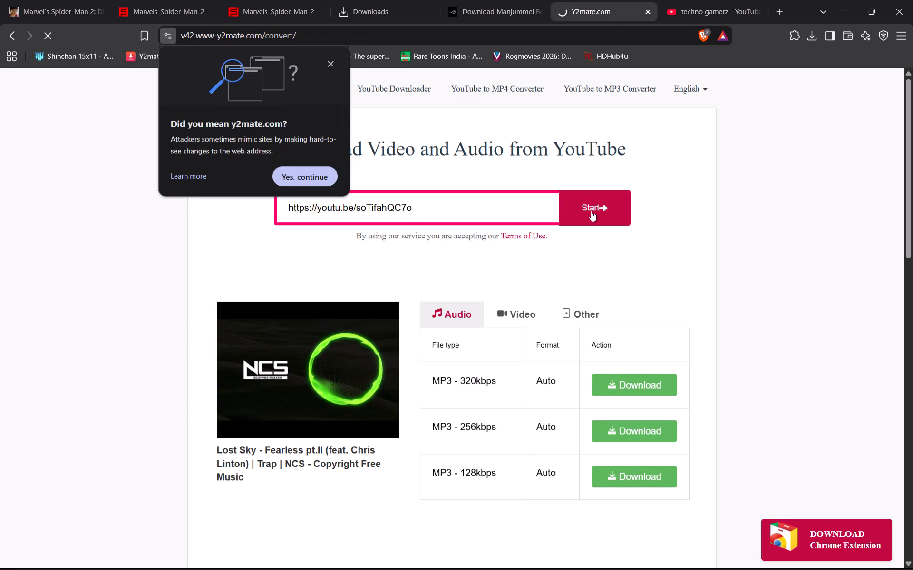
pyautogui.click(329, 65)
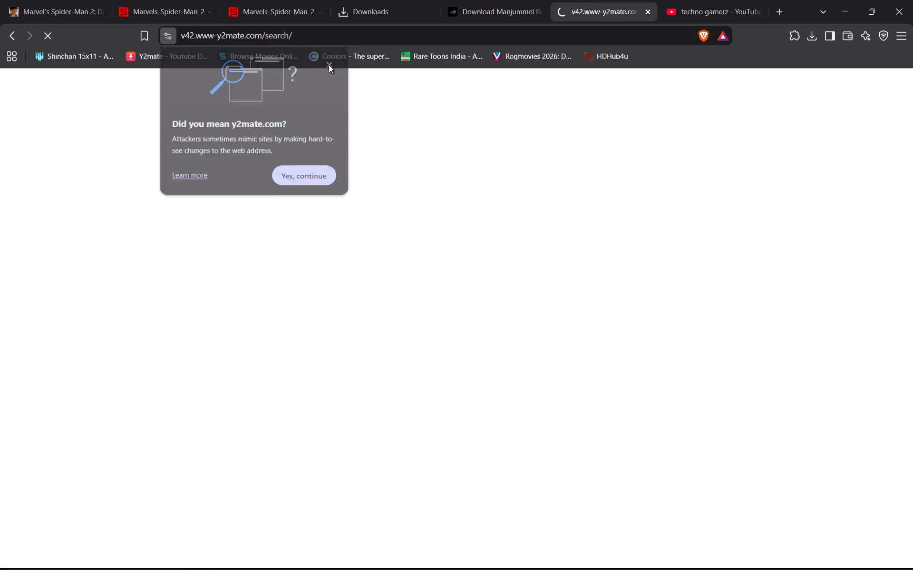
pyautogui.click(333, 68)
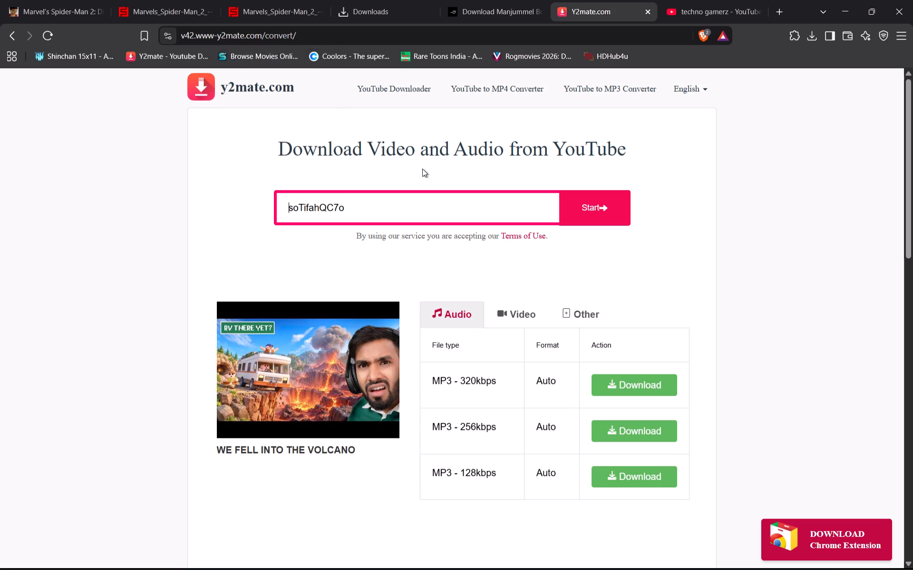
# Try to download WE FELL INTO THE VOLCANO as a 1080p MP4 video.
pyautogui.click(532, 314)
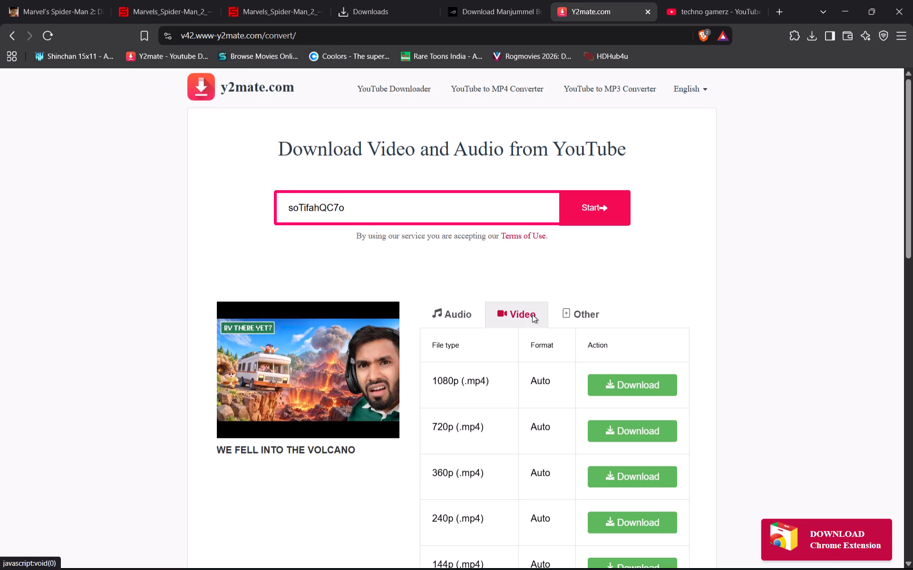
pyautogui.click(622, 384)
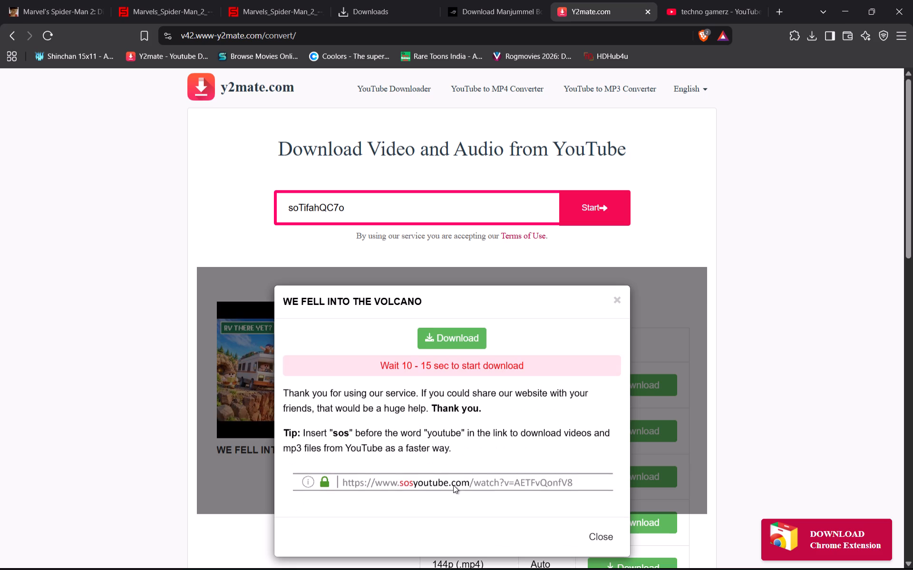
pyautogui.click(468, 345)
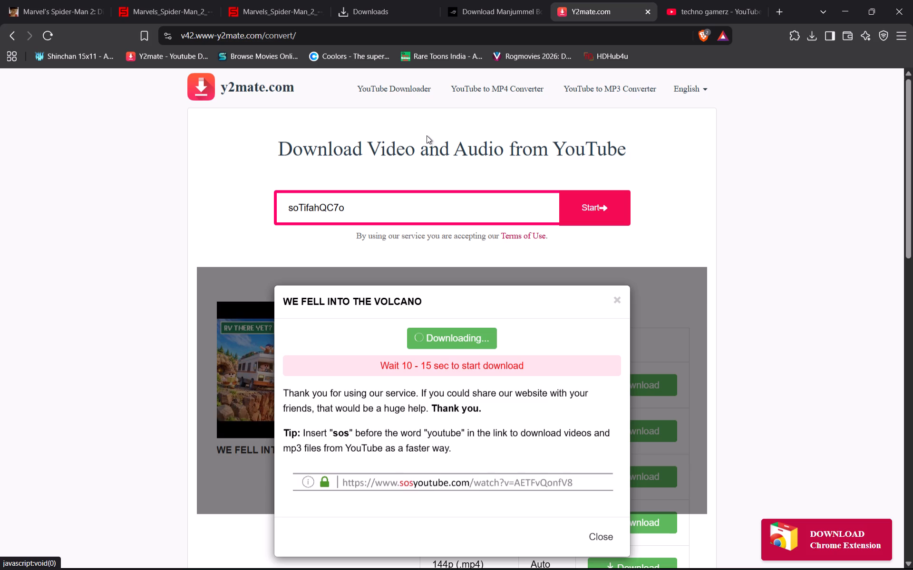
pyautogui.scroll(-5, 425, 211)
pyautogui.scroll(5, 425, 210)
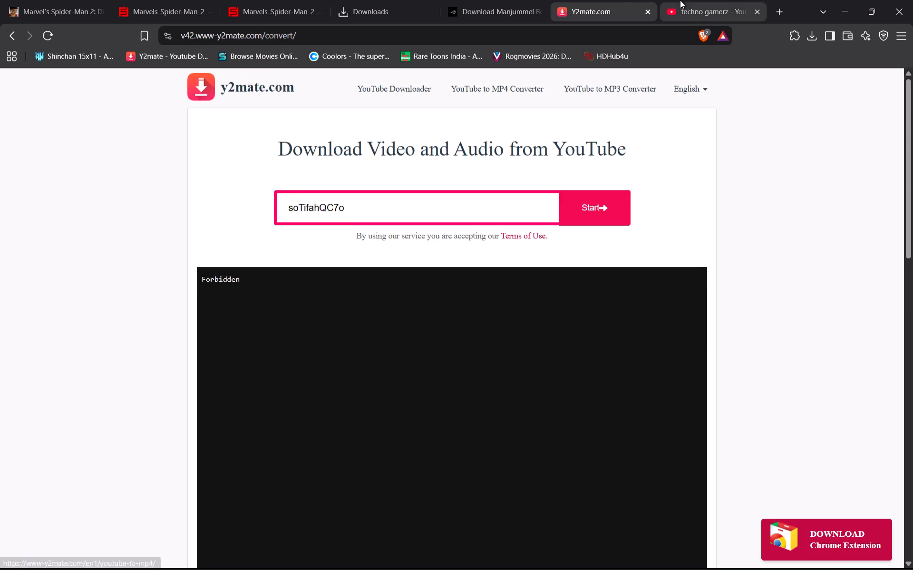
# Search the web for "yt video clip dowload" and look through the results for a clip downloader.
pyautogui.click(569, 36)
pyautogui.write('yt video clip dowload')
pyautogui.press('Return')
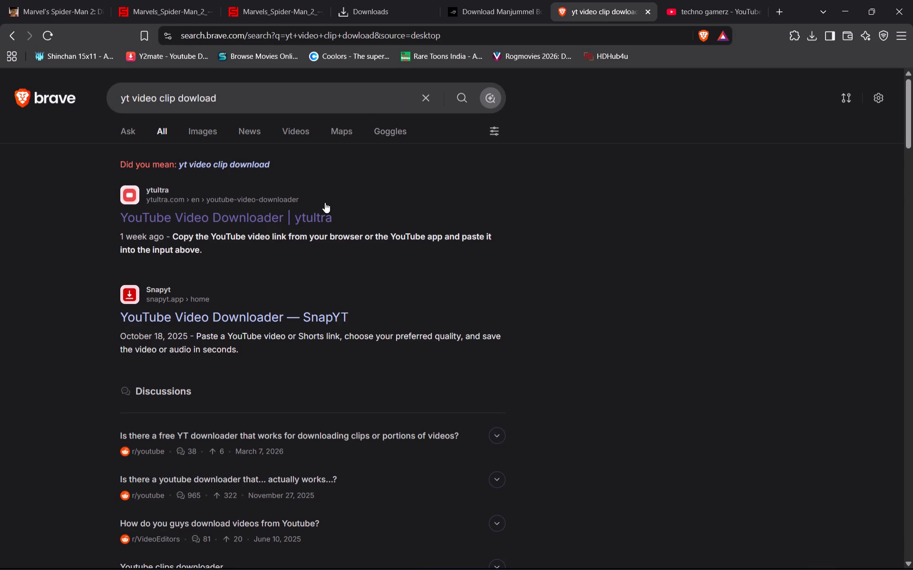
pyautogui.scroll(-9, 293, 314)
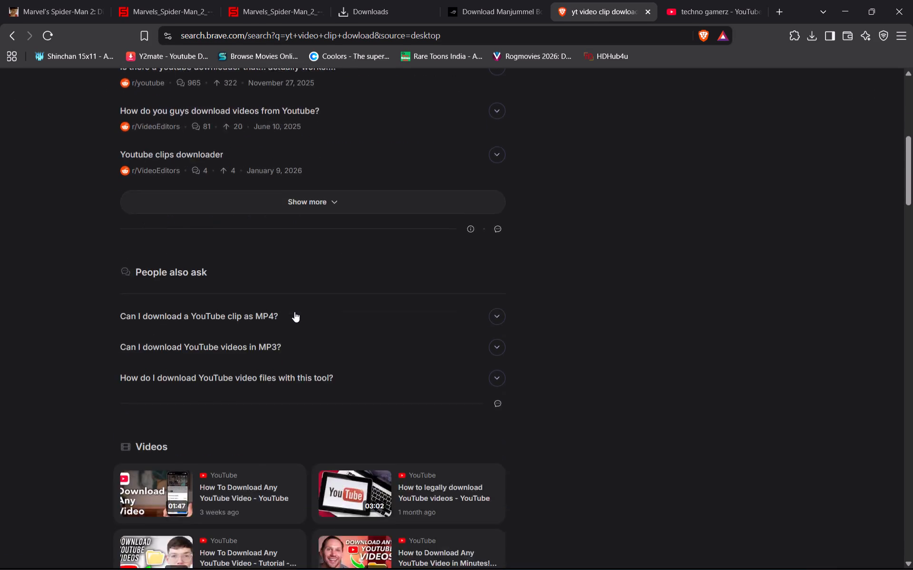